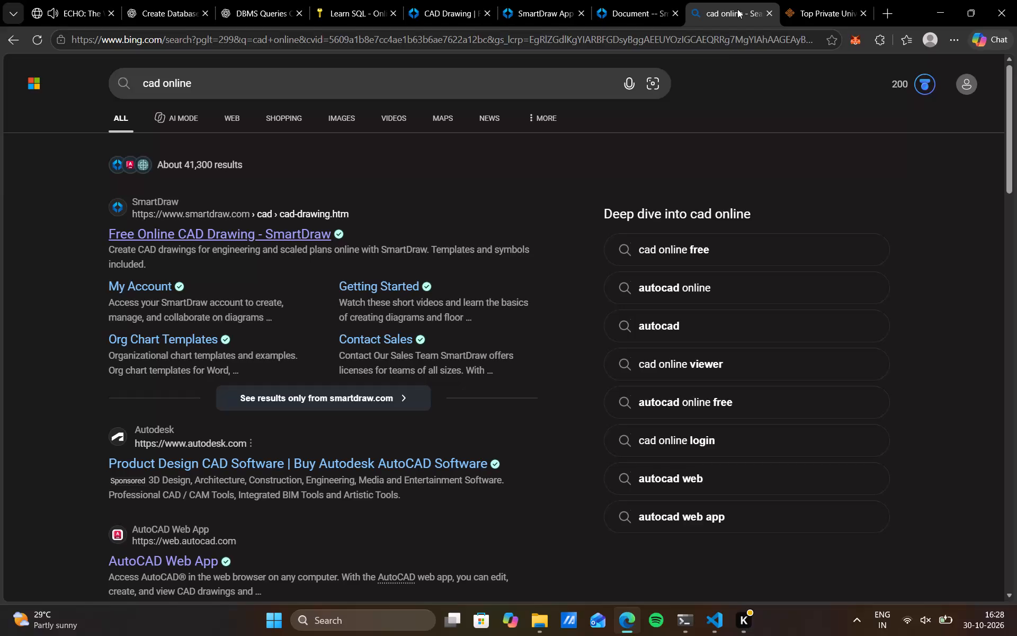
In the SmartDraw floor plan document, place a Monitor symbol in the bedroom against the bottom wall, opposite the foot of the bed.
click(641, 6)
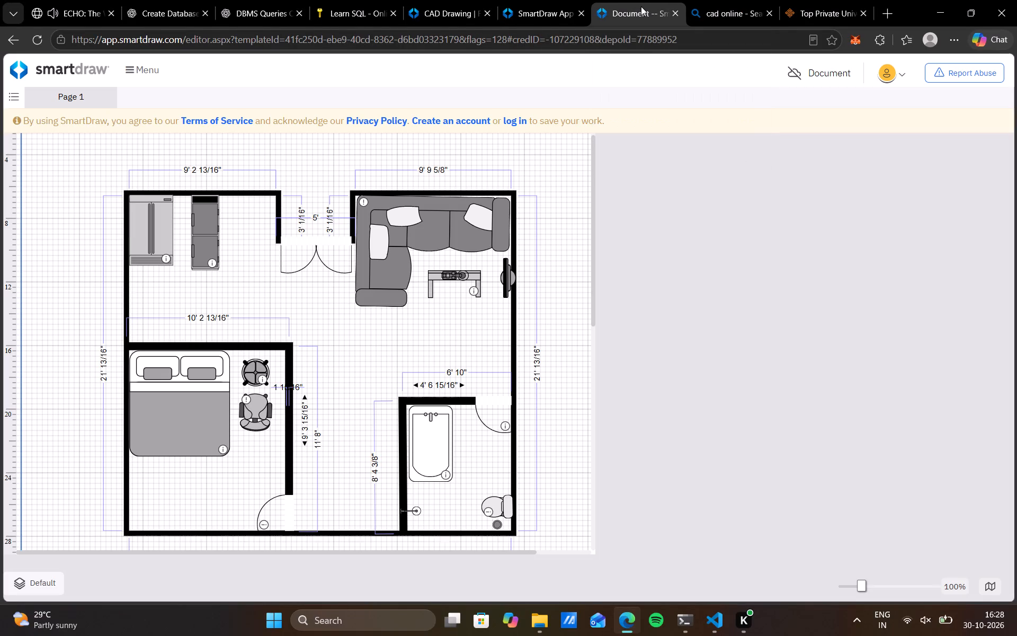
click(537, 343)
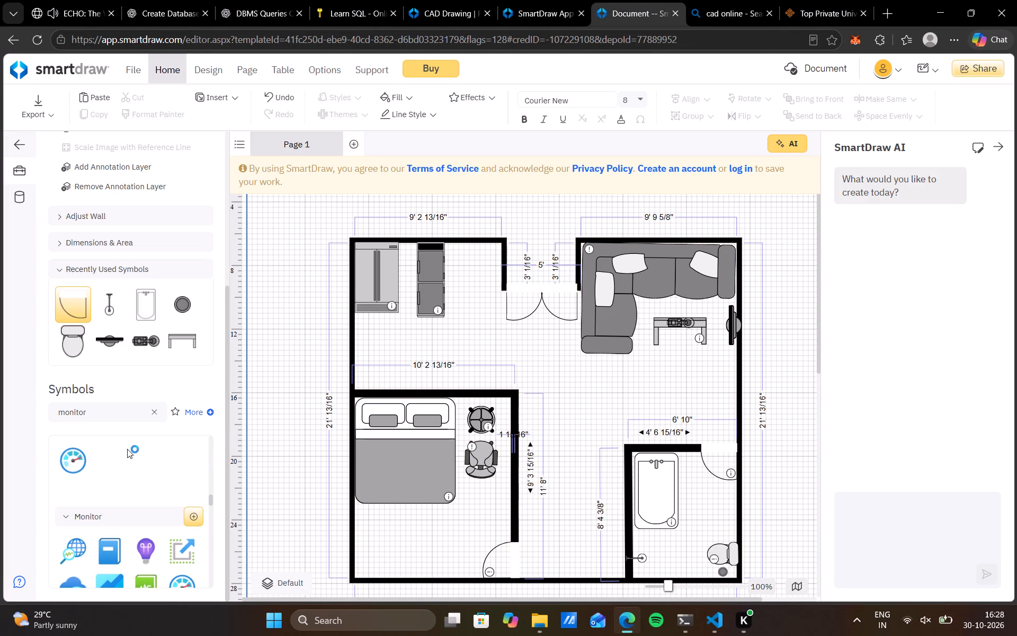
scroll(127, 449, down, 1)
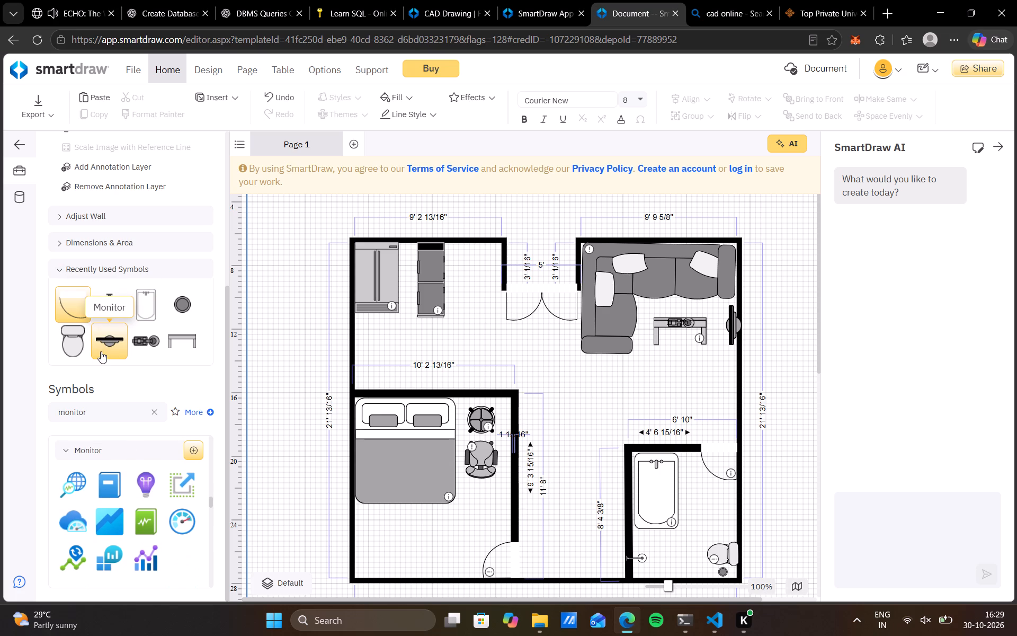
drag(106, 349, 397, 544)
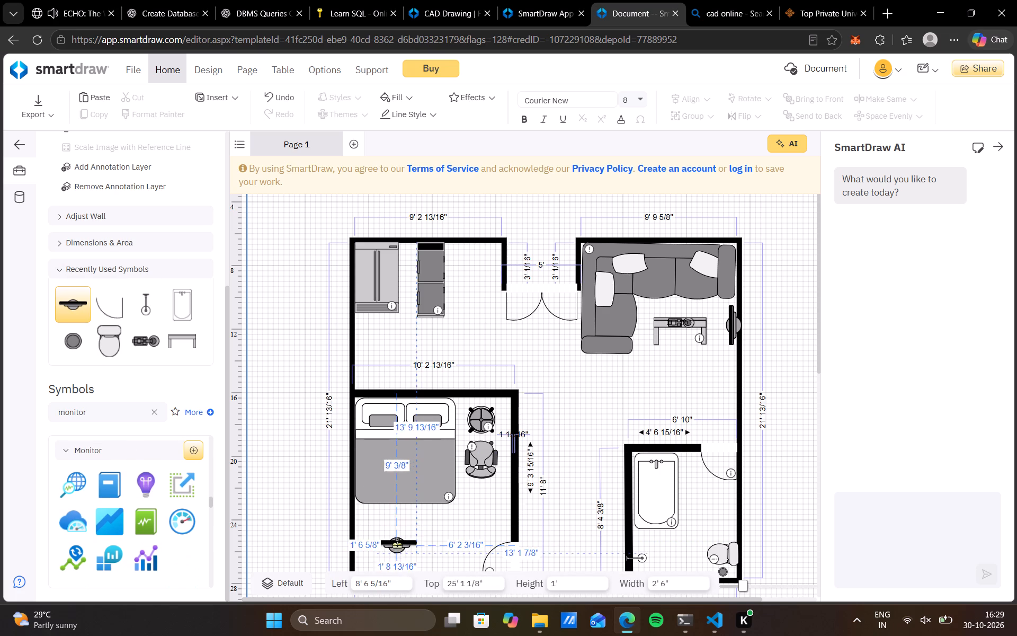
scroll(316, 446, down, 1)
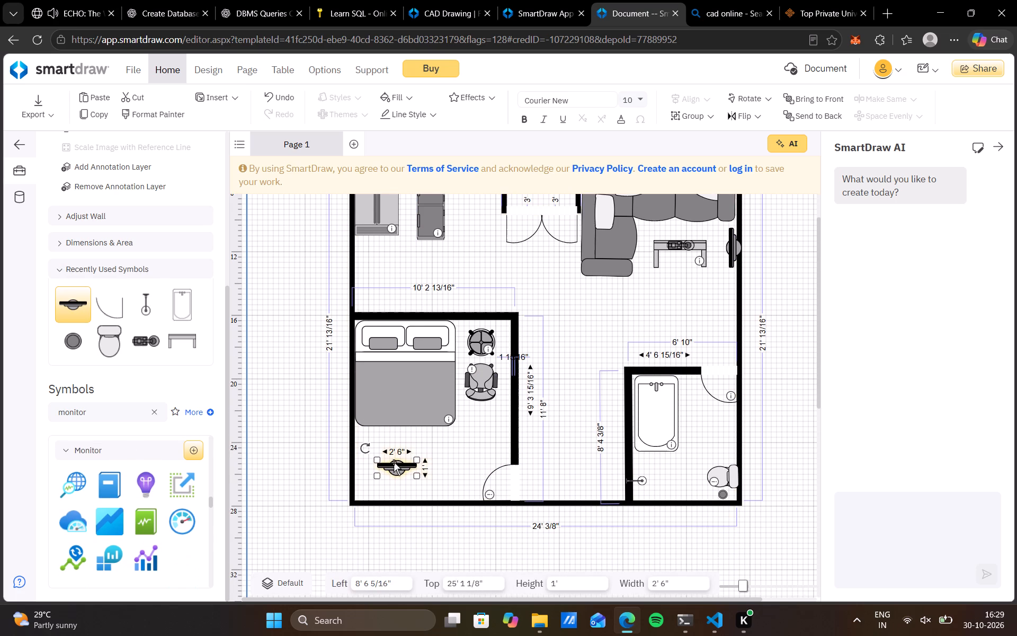
drag(394, 462, 389, 490)
click(296, 447)
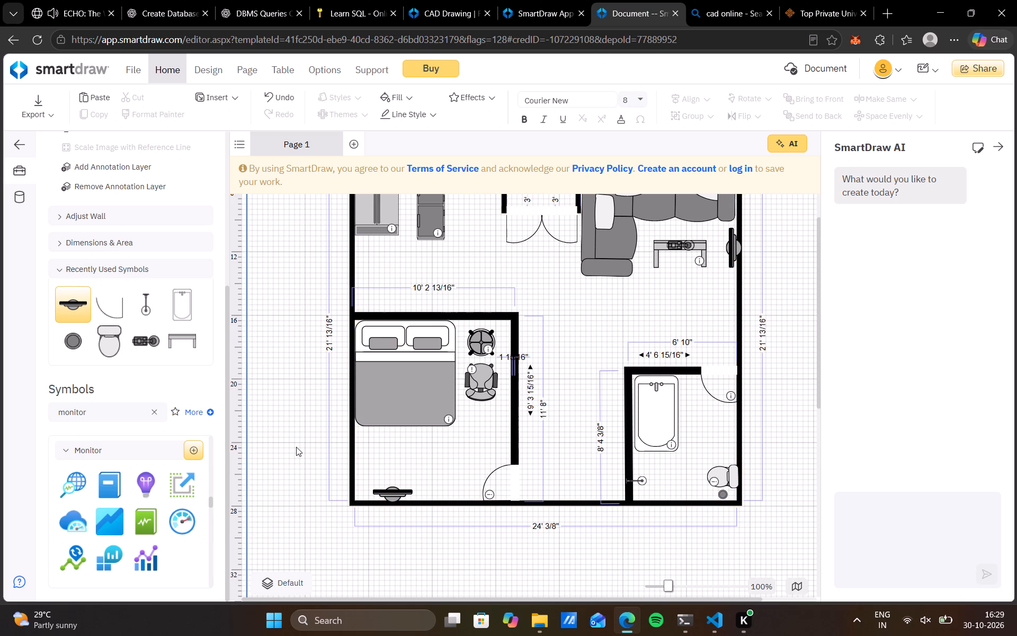
Enlarge the bedroom monitor to about 2' 9" by 1' 1" and shift it onto the bottom wall at about 8' 11" left, 26' 11" top.
double_click(402, 495)
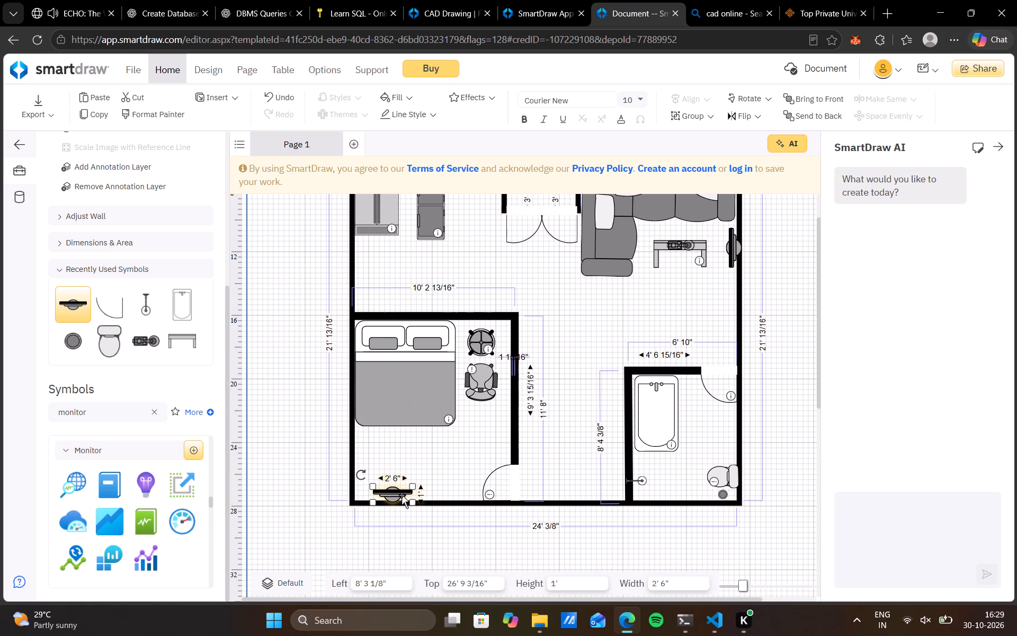
double_click(414, 500)
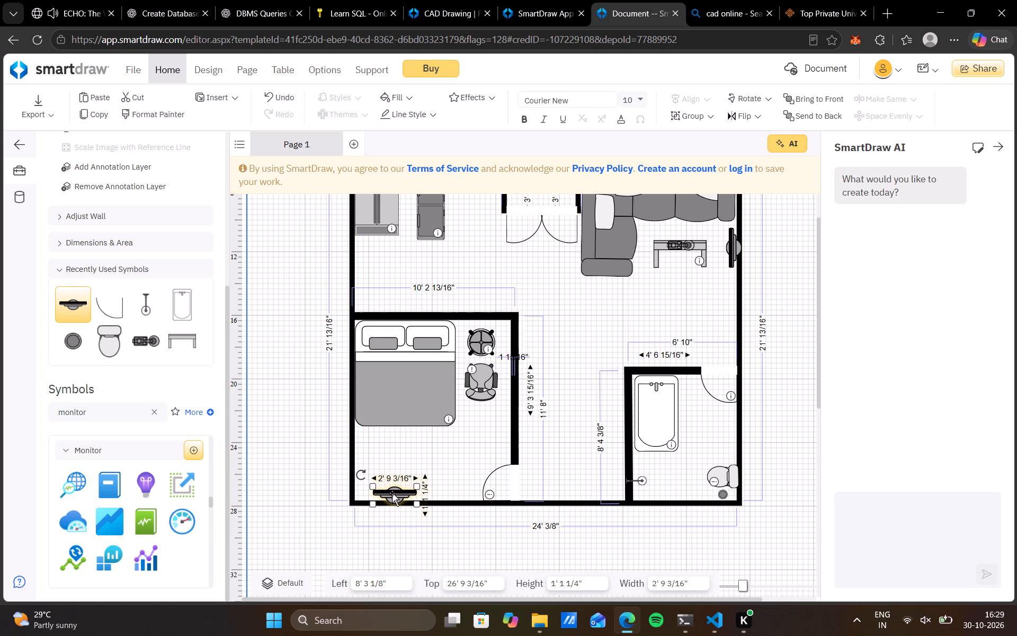
click(264, 418)
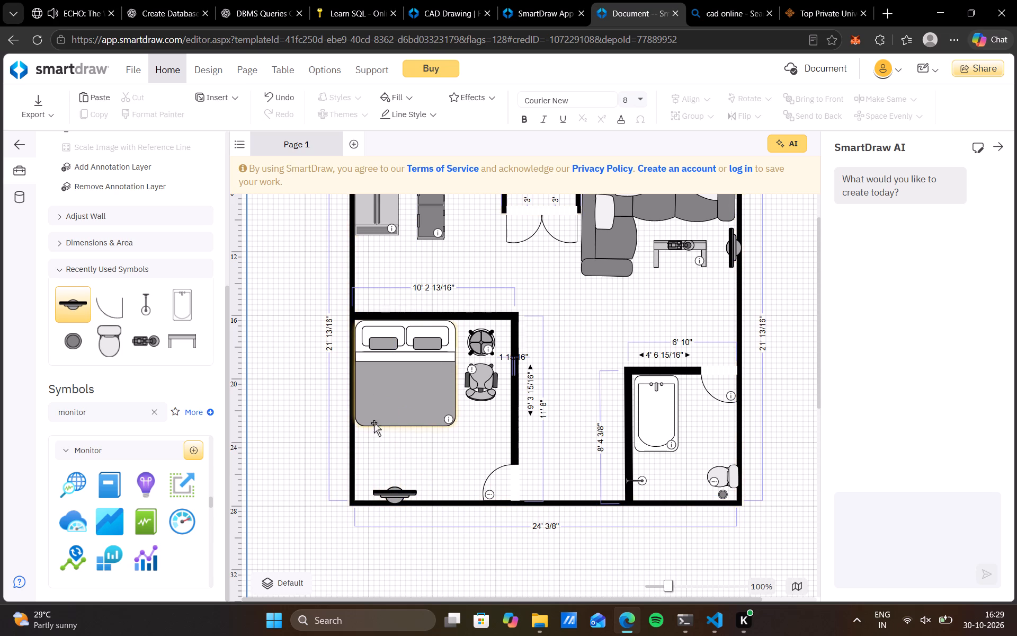
drag(388, 491, 396, 493)
click(288, 379)
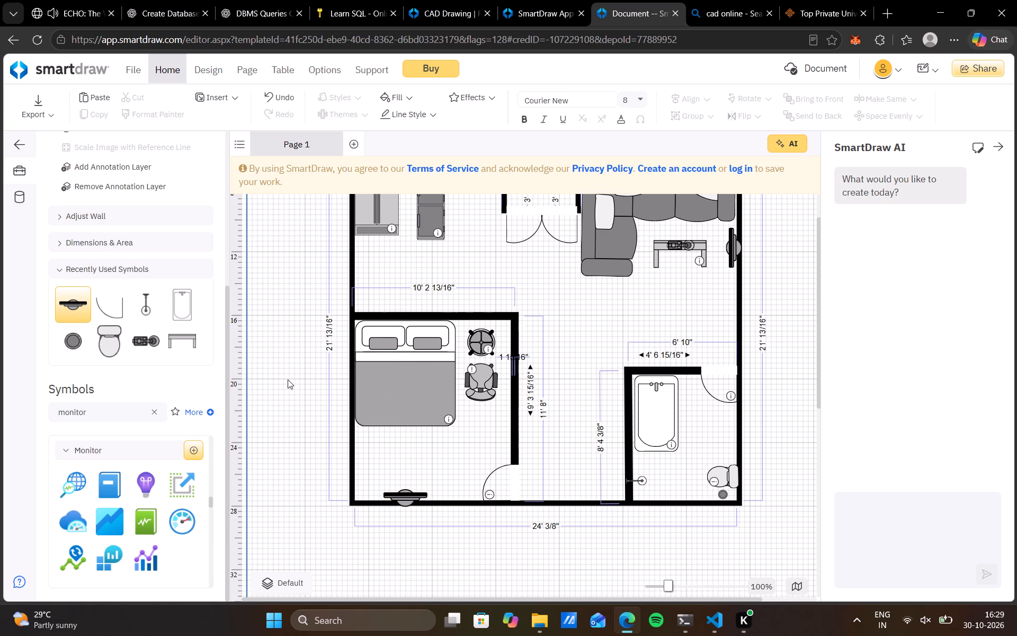
Look over the whole floor plan, from the entrance and living area down to the title block.
scroll(594, 329, up, 1)
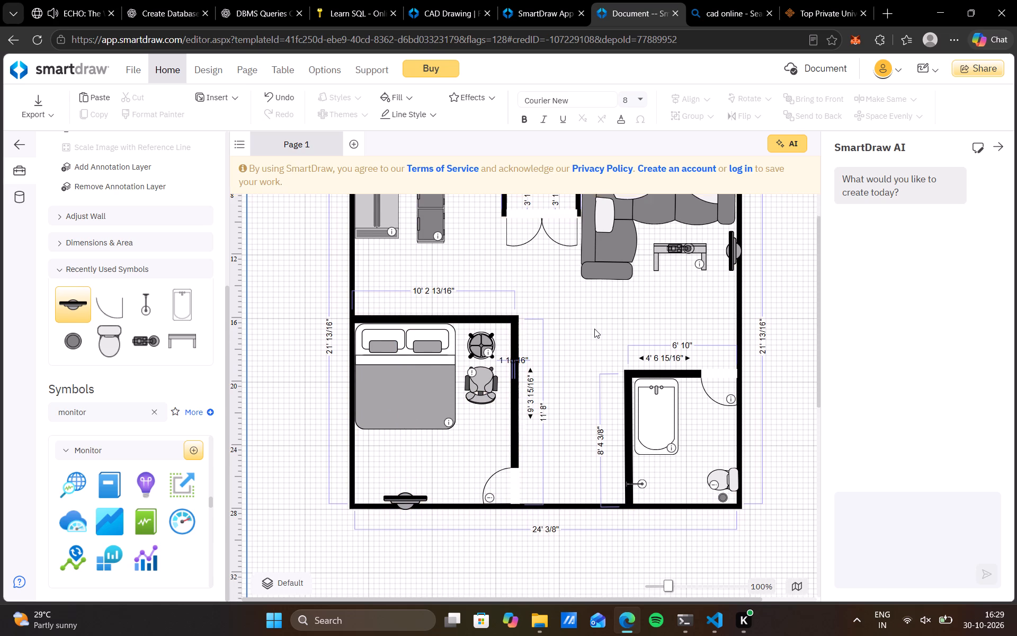
scroll(594, 329, up, 3)
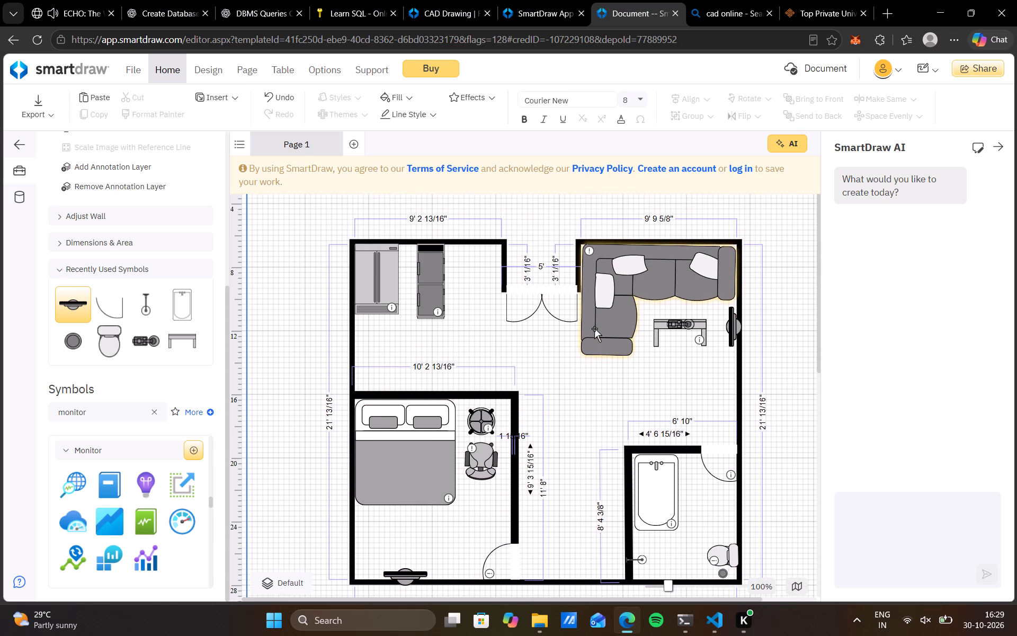
scroll(594, 329, up, 2)
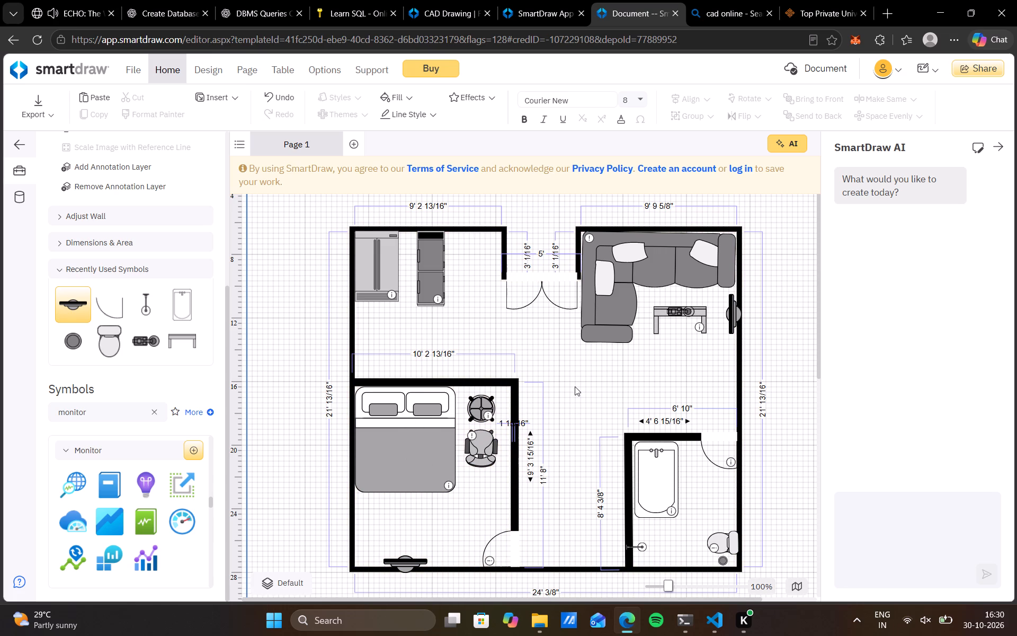
scroll(551, 367, down, 8)
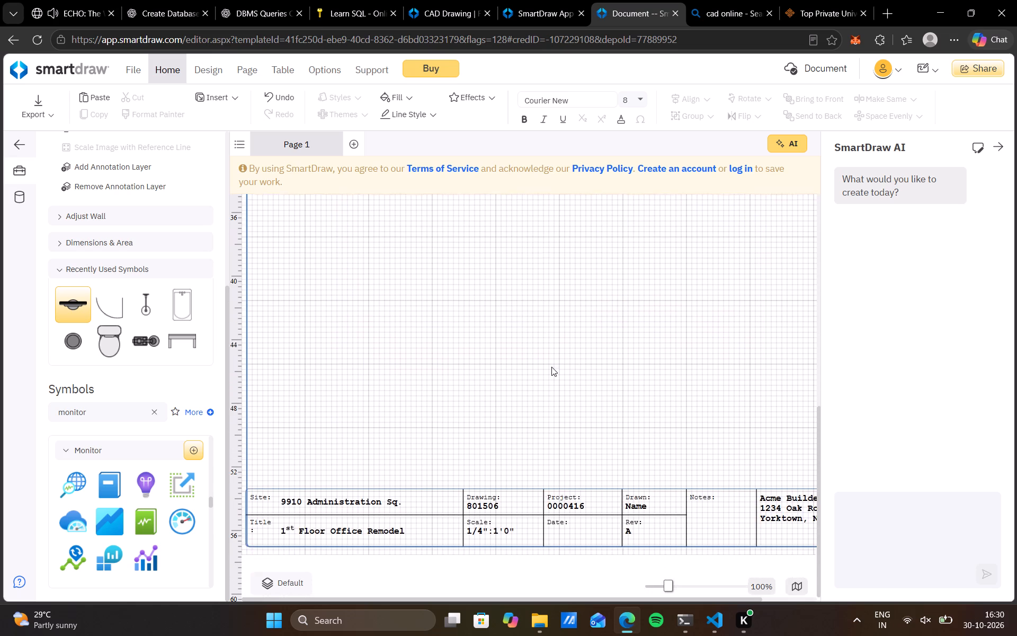
scroll(551, 367, up, 4)
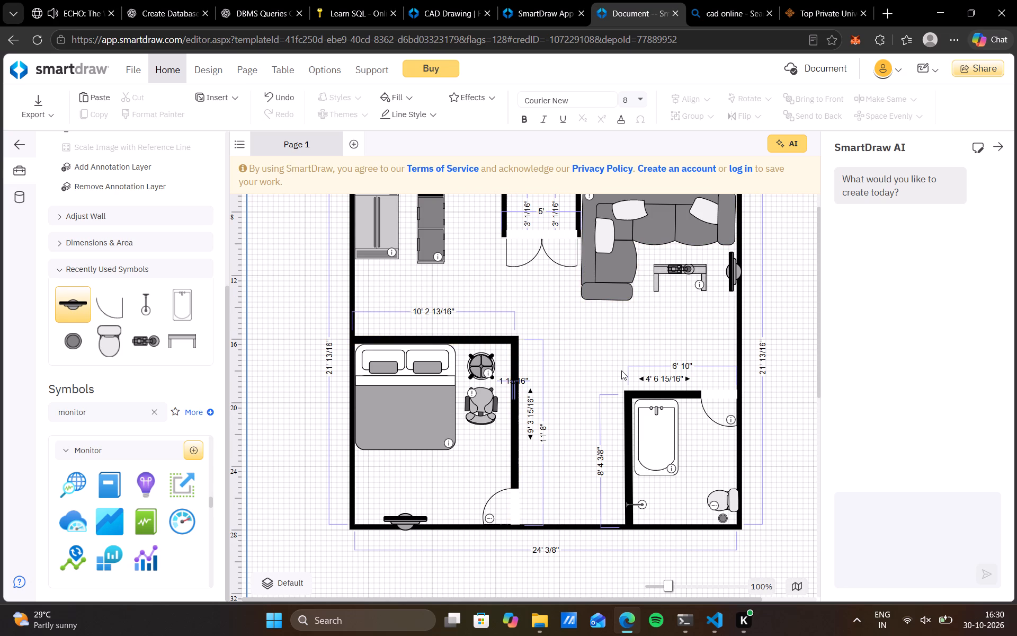
scroll(569, 377, up, 1)
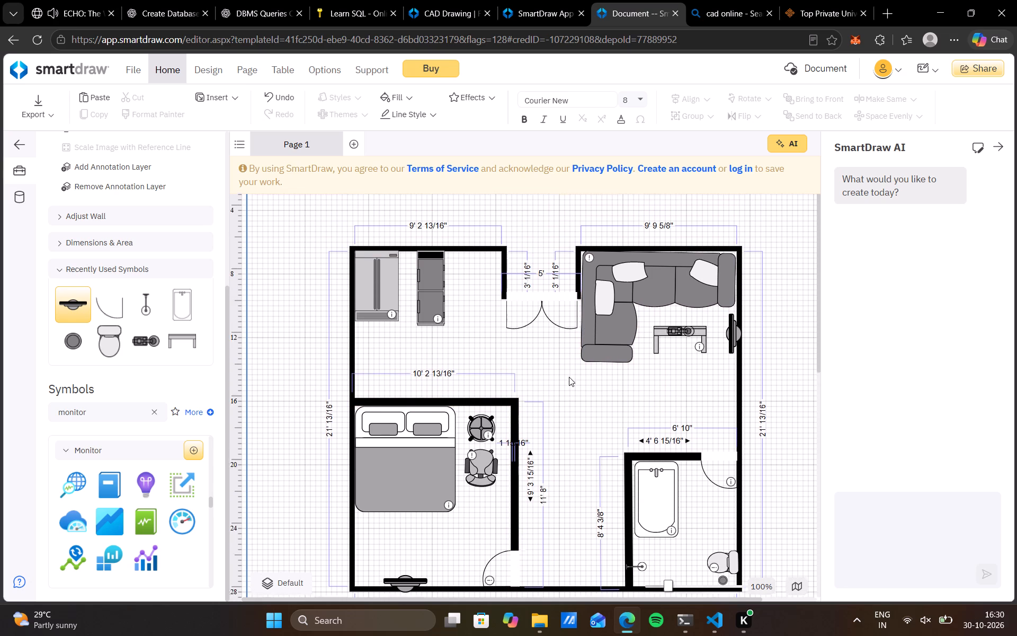
scroll(569, 377, up, 1)
scroll(569, 377, down, 1)
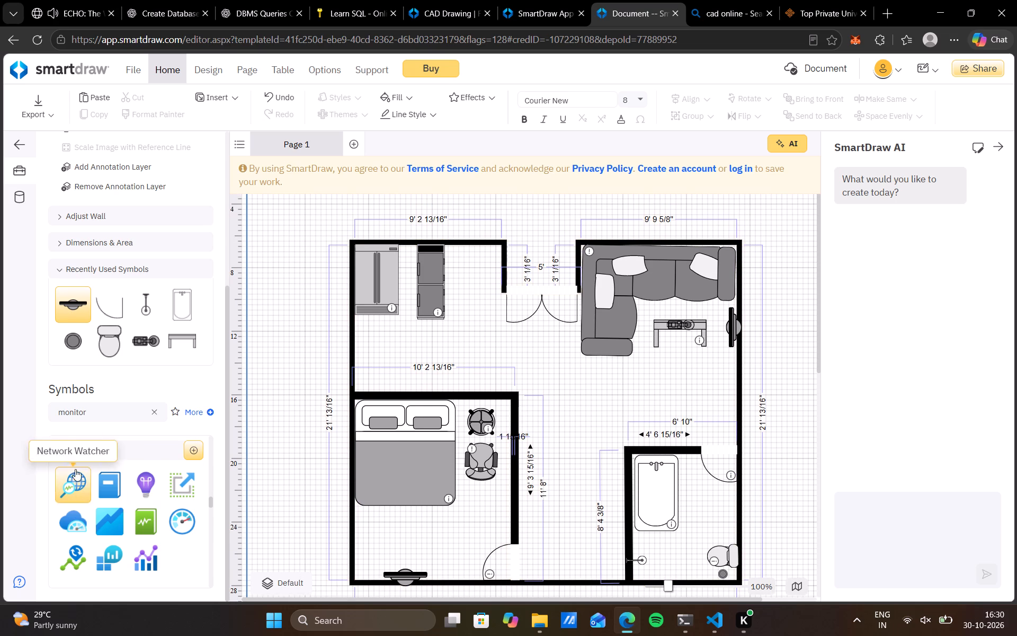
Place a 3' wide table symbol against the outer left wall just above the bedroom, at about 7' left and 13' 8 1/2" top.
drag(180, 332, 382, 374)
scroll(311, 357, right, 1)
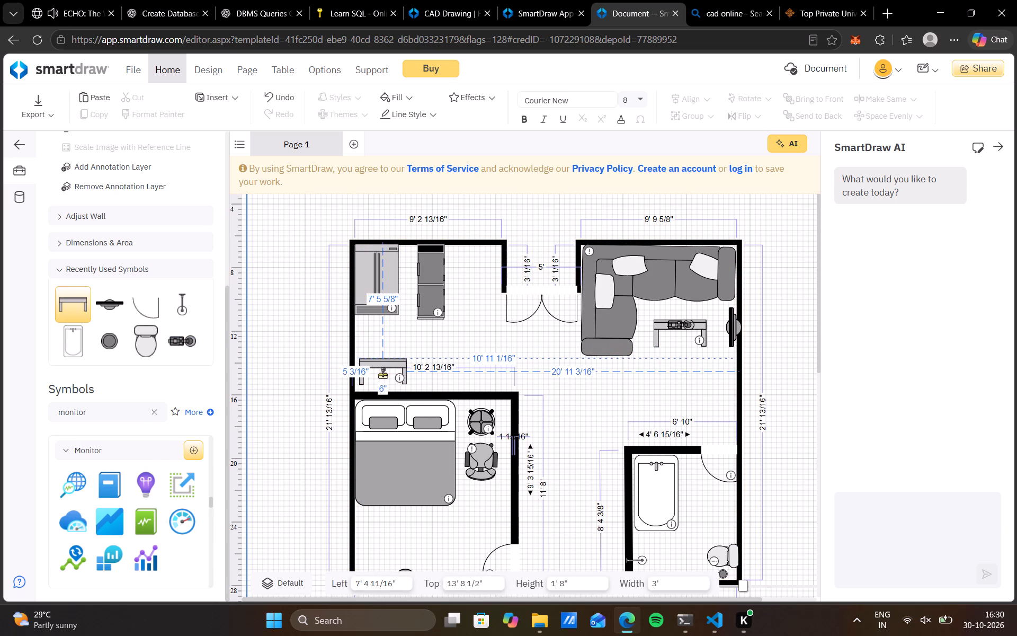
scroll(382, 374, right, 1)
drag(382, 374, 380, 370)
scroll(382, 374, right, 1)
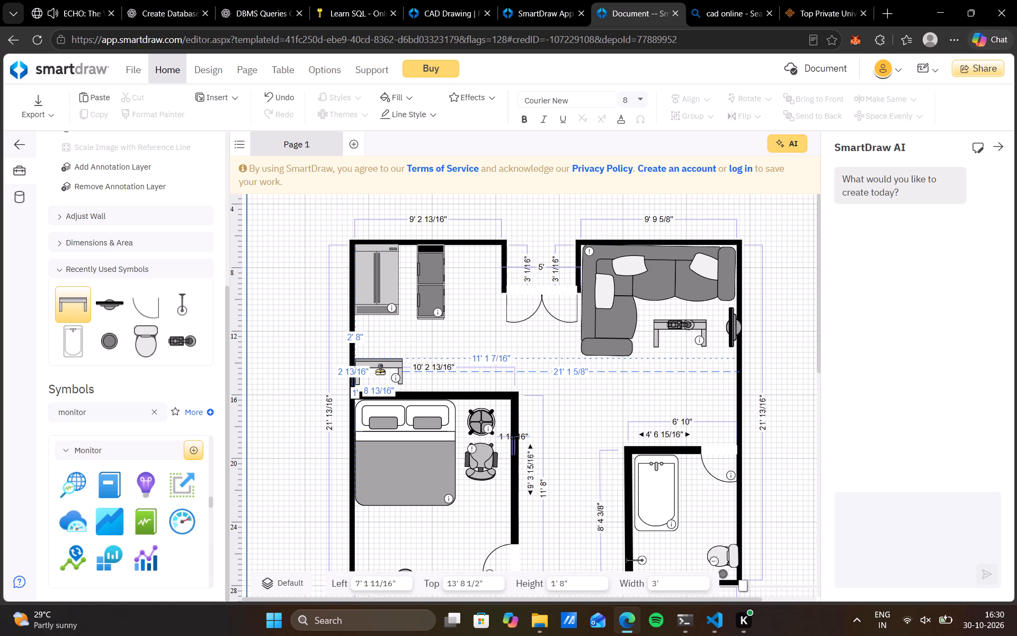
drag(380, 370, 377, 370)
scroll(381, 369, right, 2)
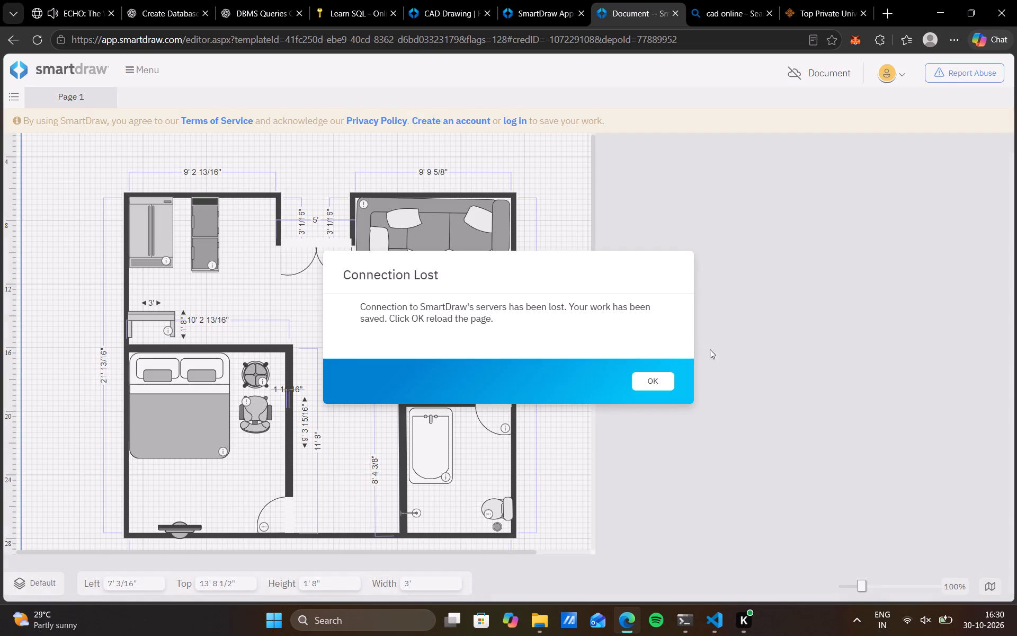
Dismiss the connection notice and reload the SmartDraw document to reopen the floor plan.
click(674, 376)
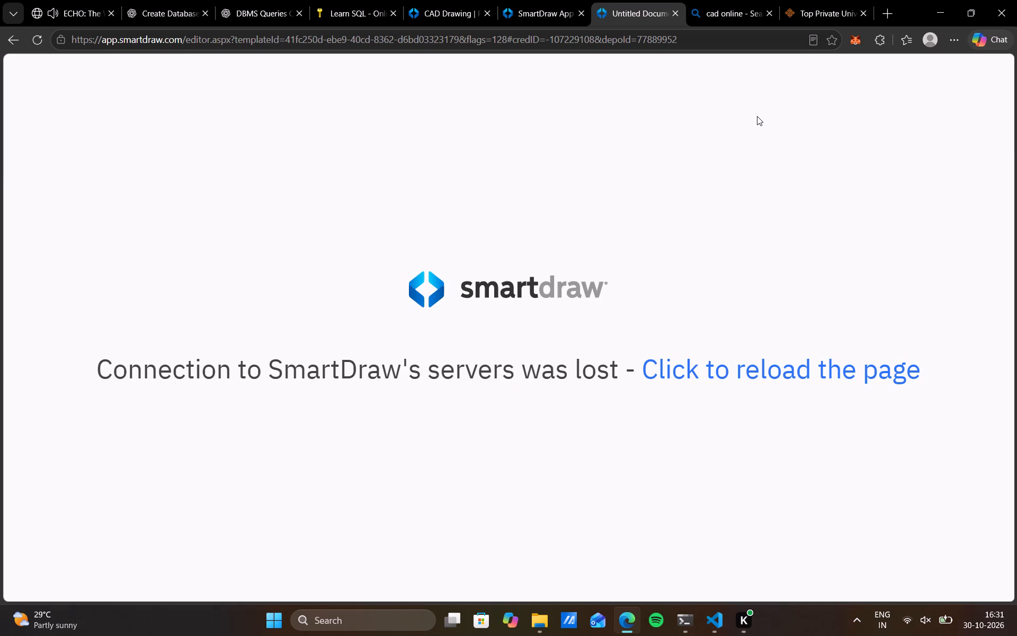
click(734, 373)
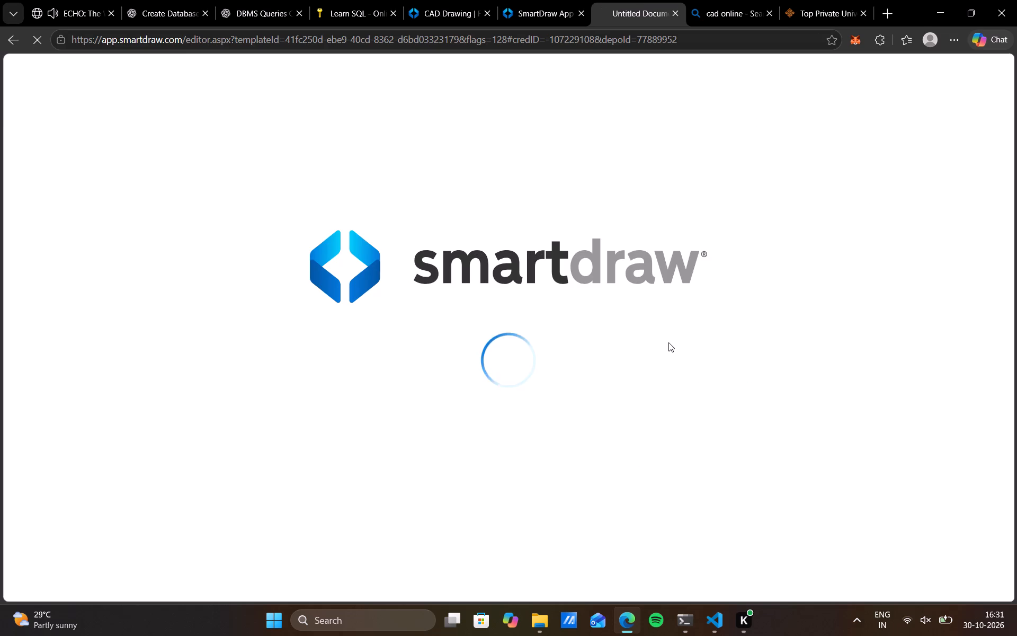
scroll(734, 0, right, 2)
scroll(572, 0, down, 1)
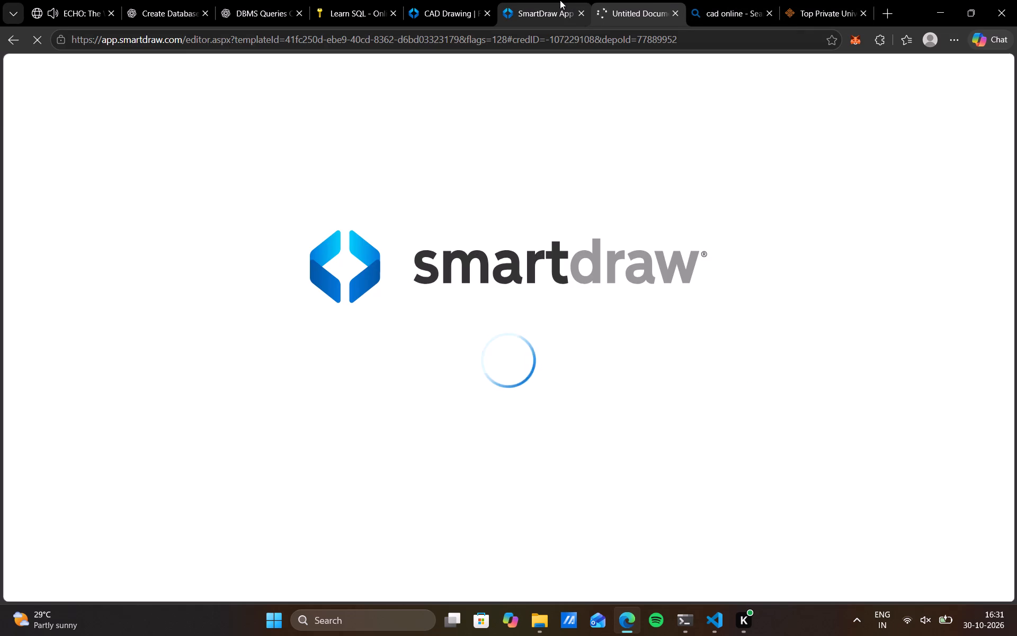
scroll(560, 0, down, 1)
click(619, 7)
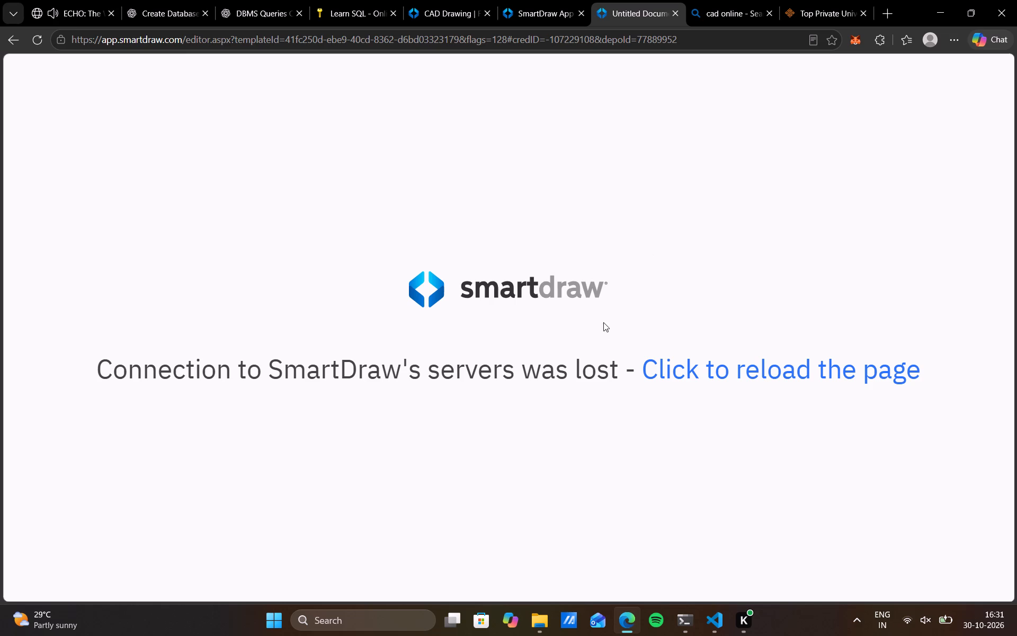
click(667, 378)
click(806, 354)
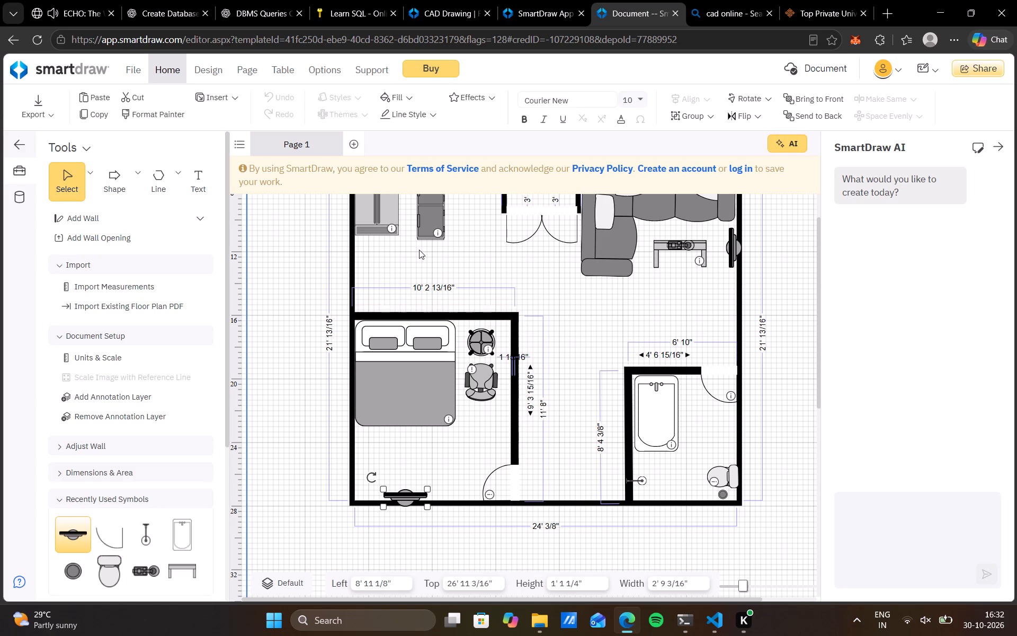
Place a Corner Cabinet from the Storage Furniture symbols against the left outer wall above the bedroom, at about 7' 2" left, 11' 3" top.
scroll(130, 476, down, 7)
scroll(130, 476, up, 1)
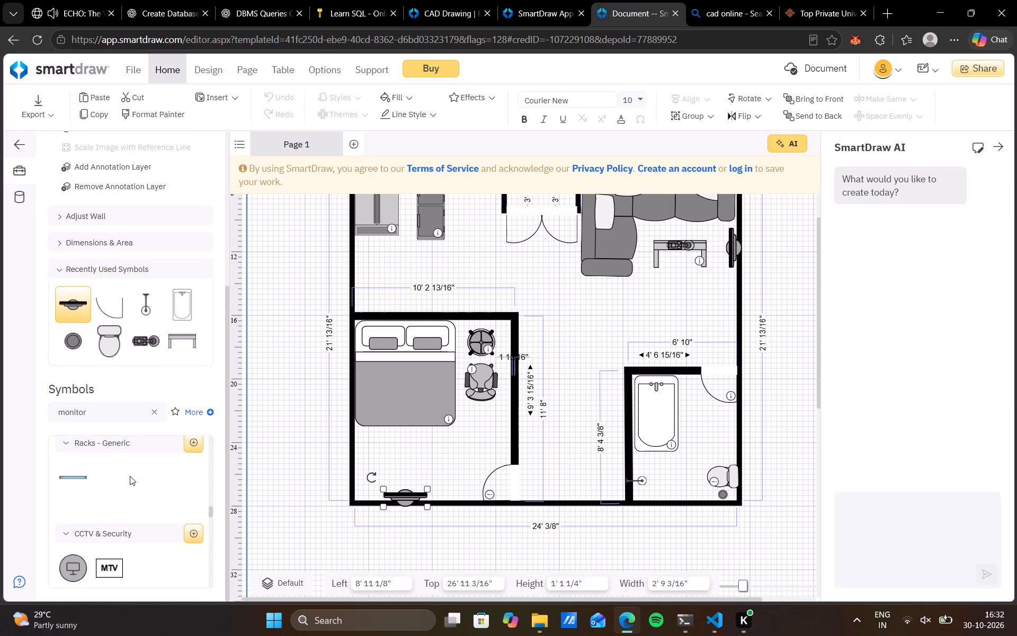
scroll(130, 476, up, 7)
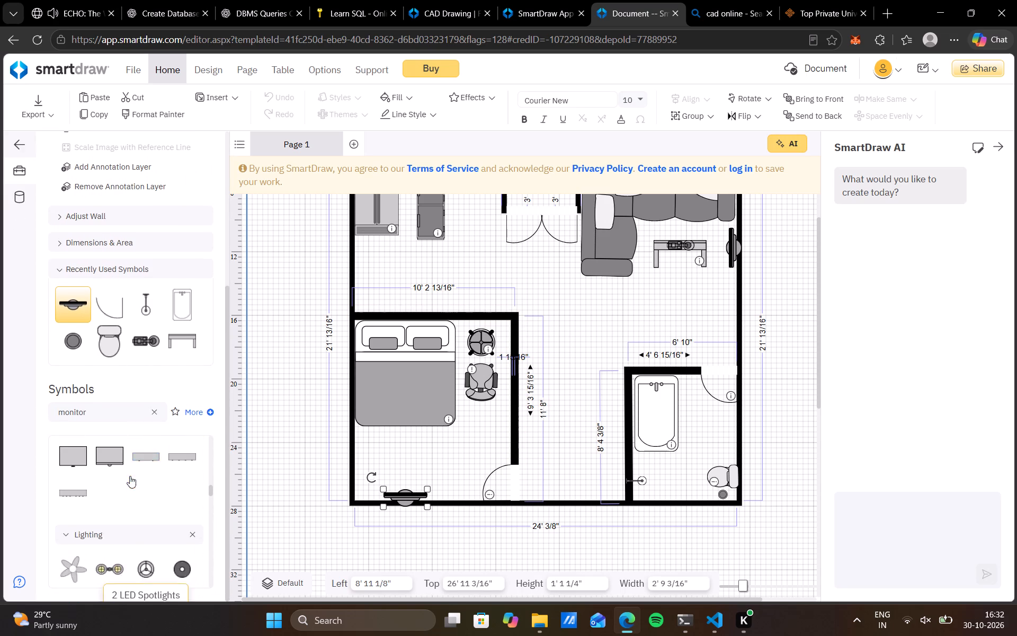
scroll(130, 476, up, 1)
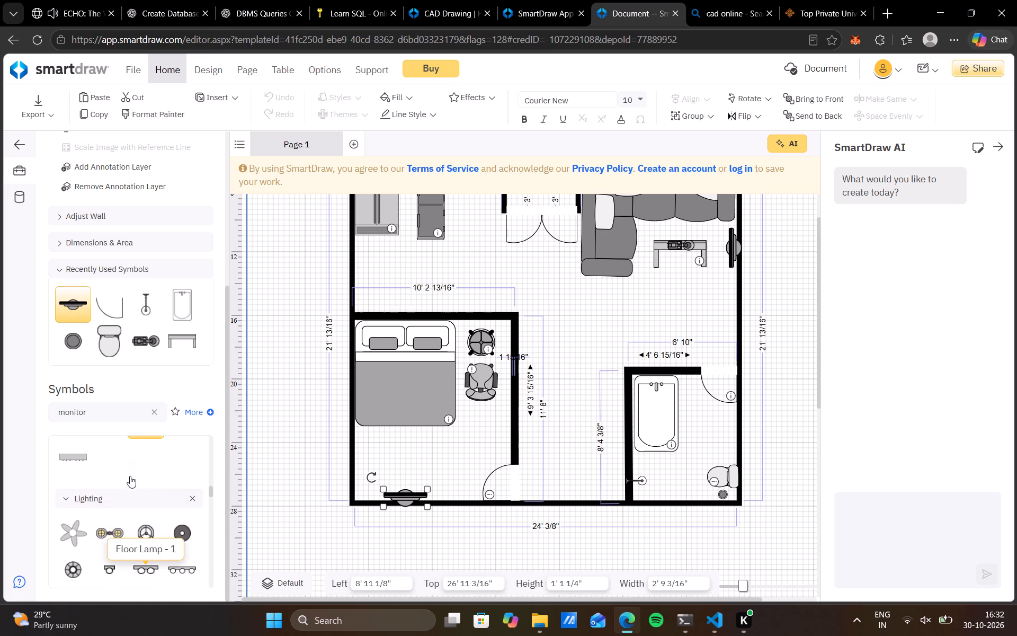
scroll(130, 476, up, 2)
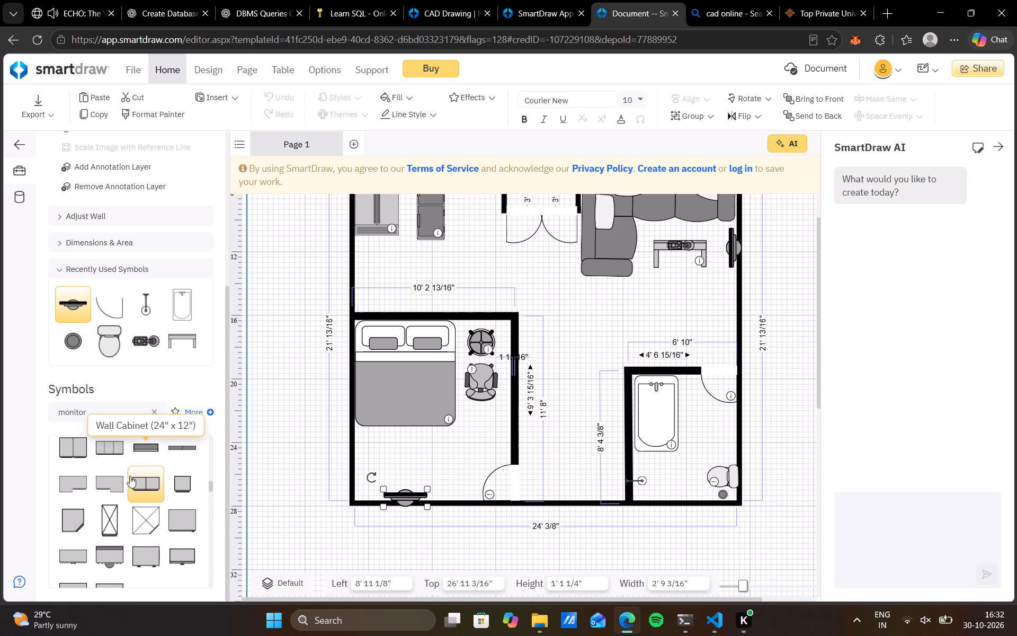
scroll(130, 476, up, 4)
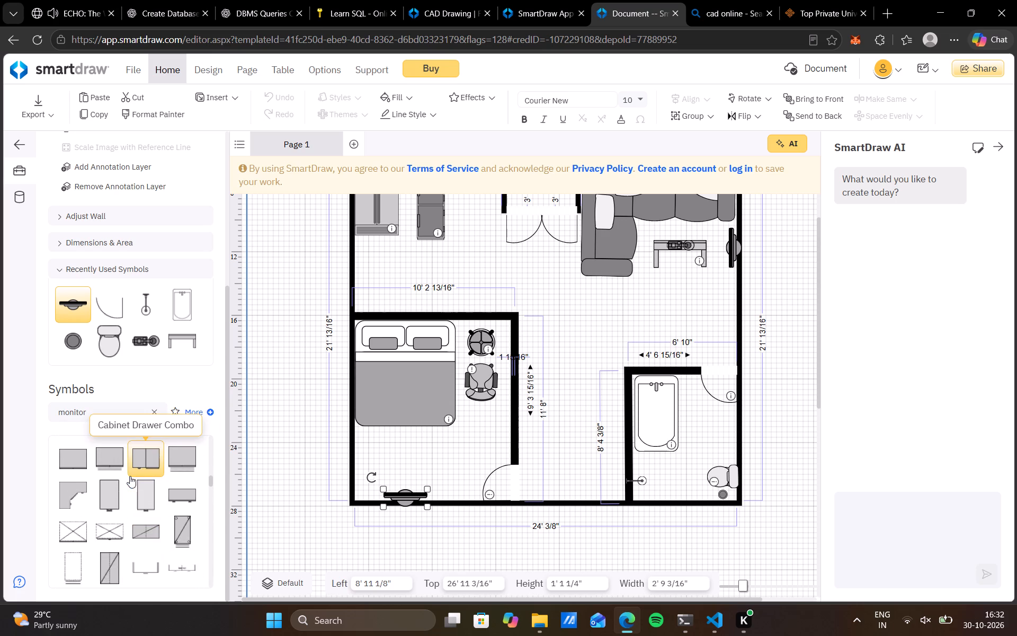
scroll(130, 476, up, 1)
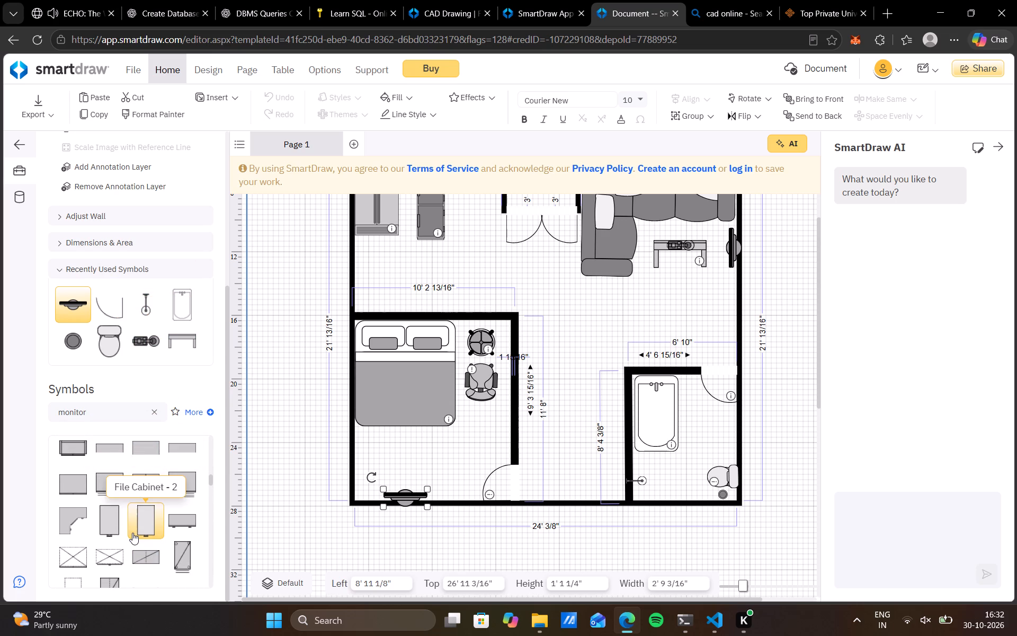
scroll(132, 533, up, 1)
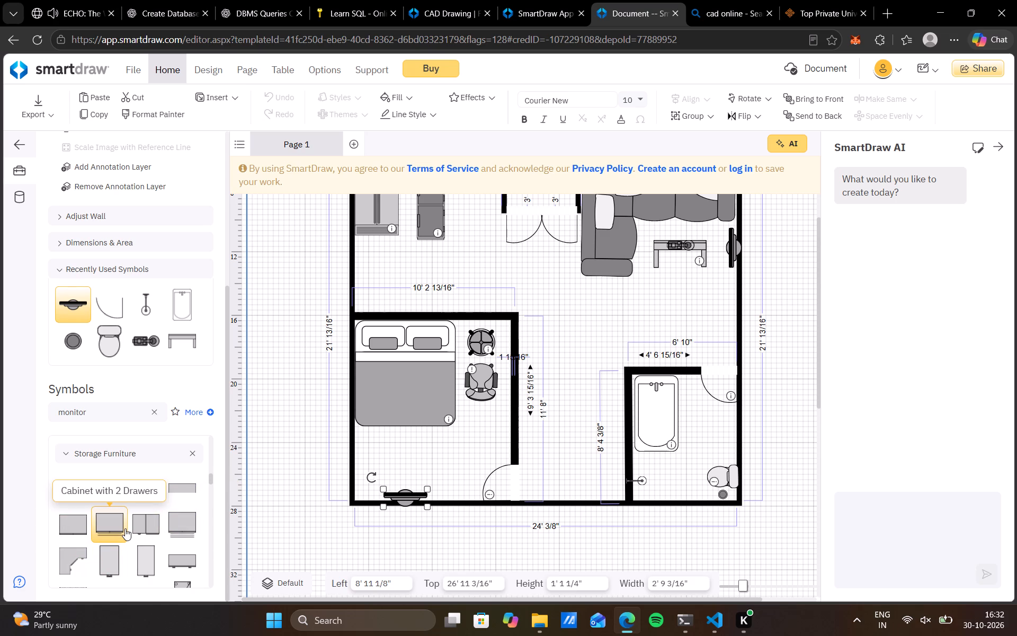
drag(78, 555, 266, 380)
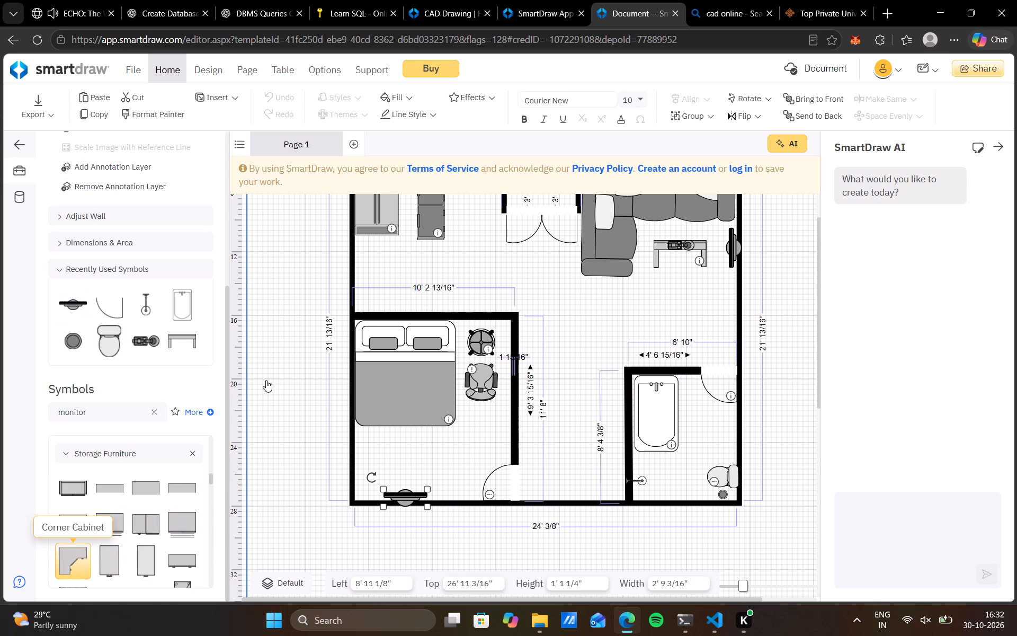
drag(266, 380, 299, 347)
drag(75, 559, 76, 559)
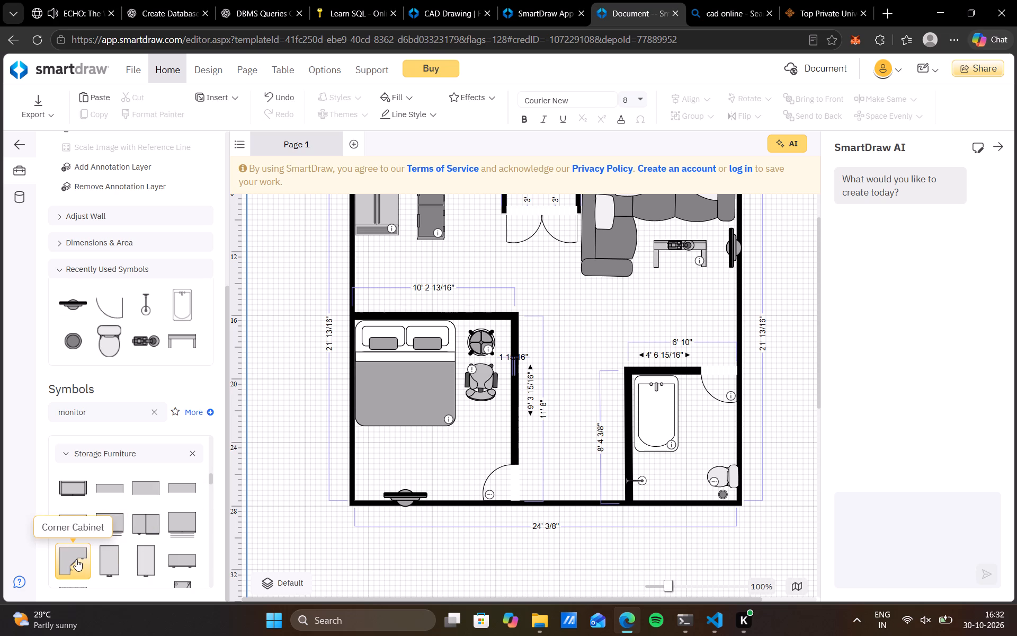
drag(76, 559, 386, 276)
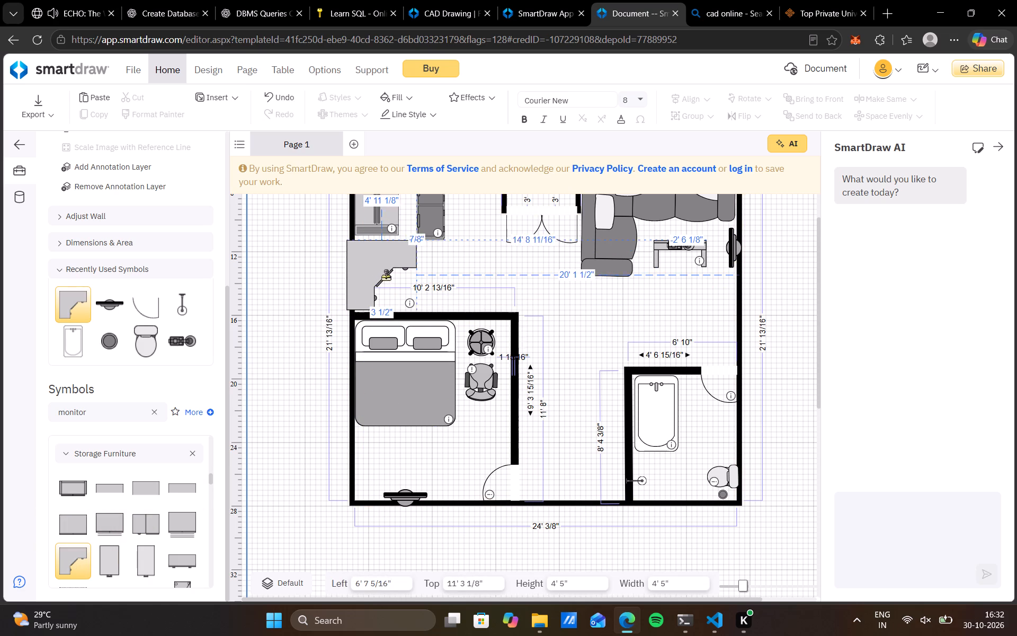
drag(386, 276, 387, 276)
Rotate the corner cabinet to about 90° so its corner fits the left outer wall and the bedroom's upper wall.
scroll(287, 294, up, 1)
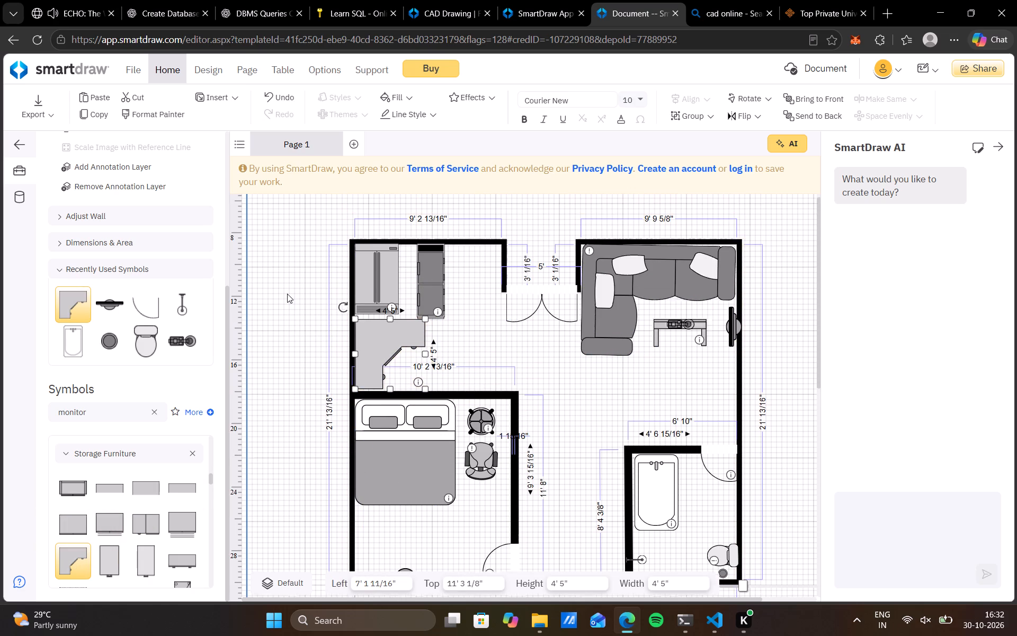
scroll(287, 294, up, 1)
drag(347, 338, 331, 452)
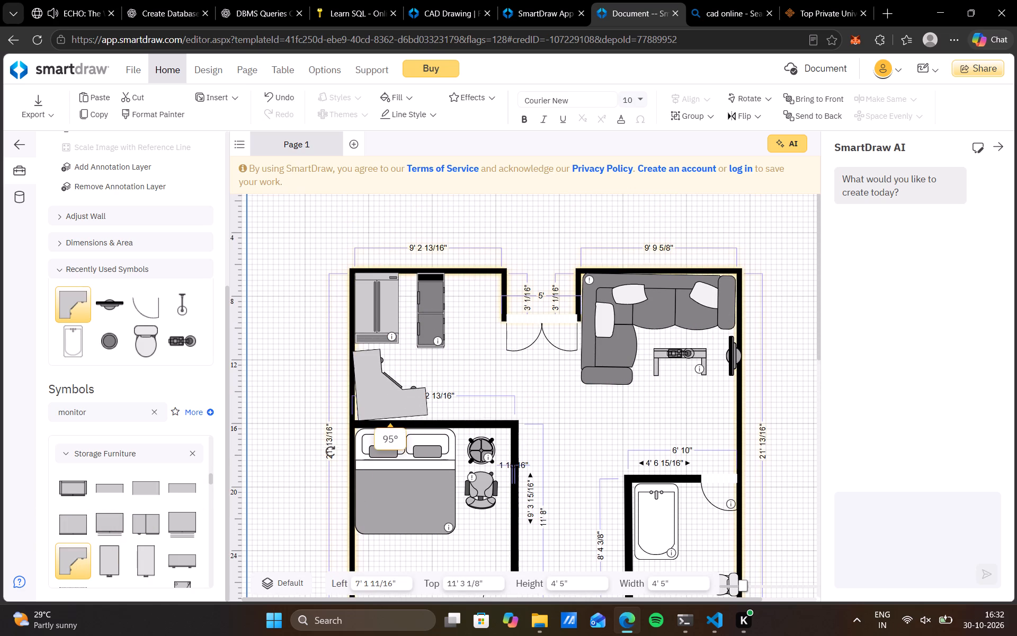
drag(331, 452, 314, 449)
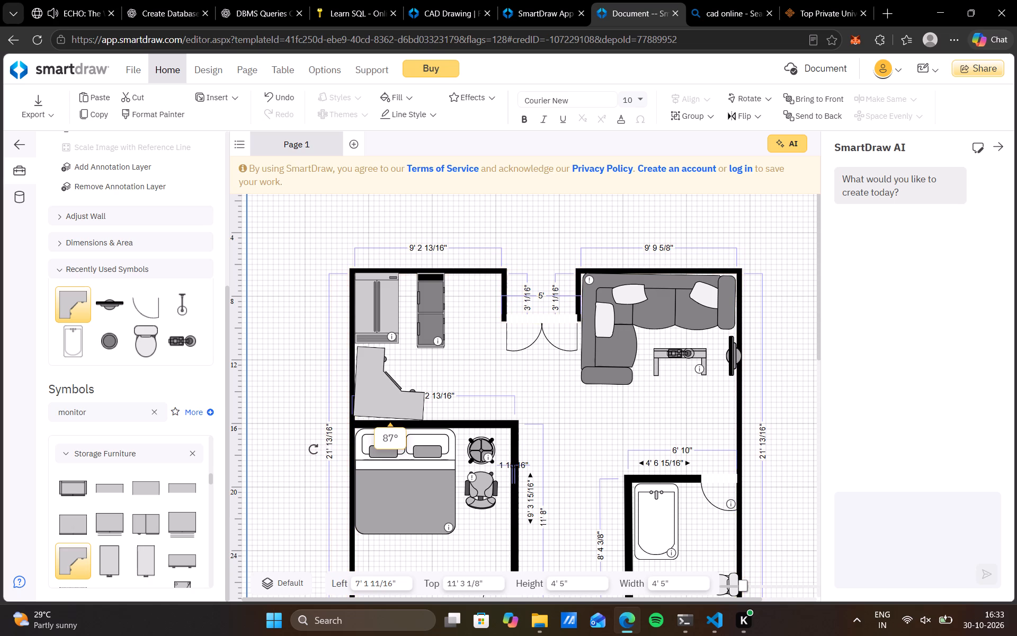
drag(314, 449, 316, 453)
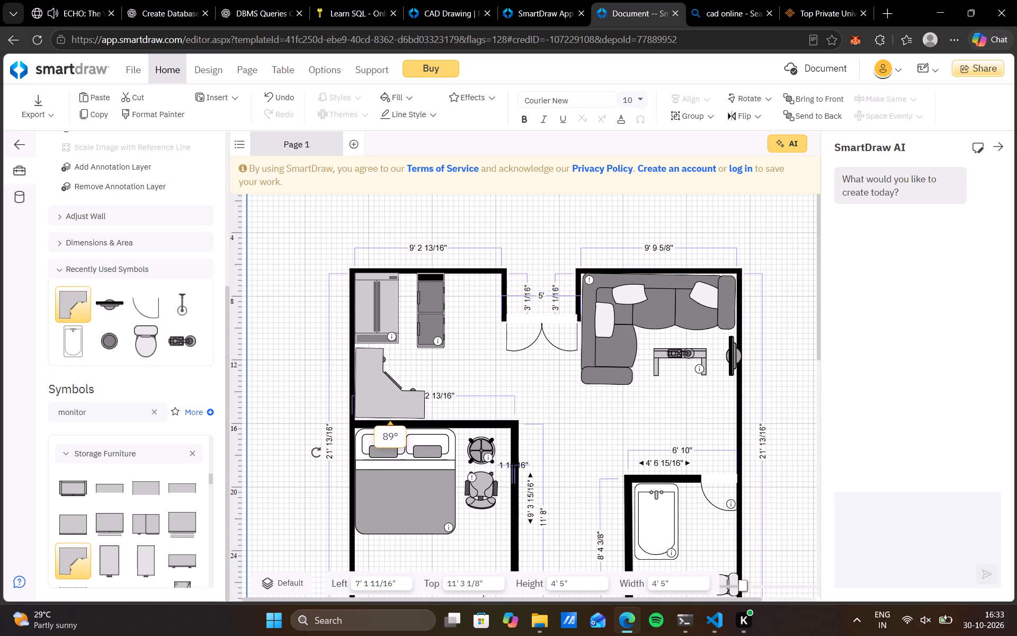
drag(316, 453, 316, 453)
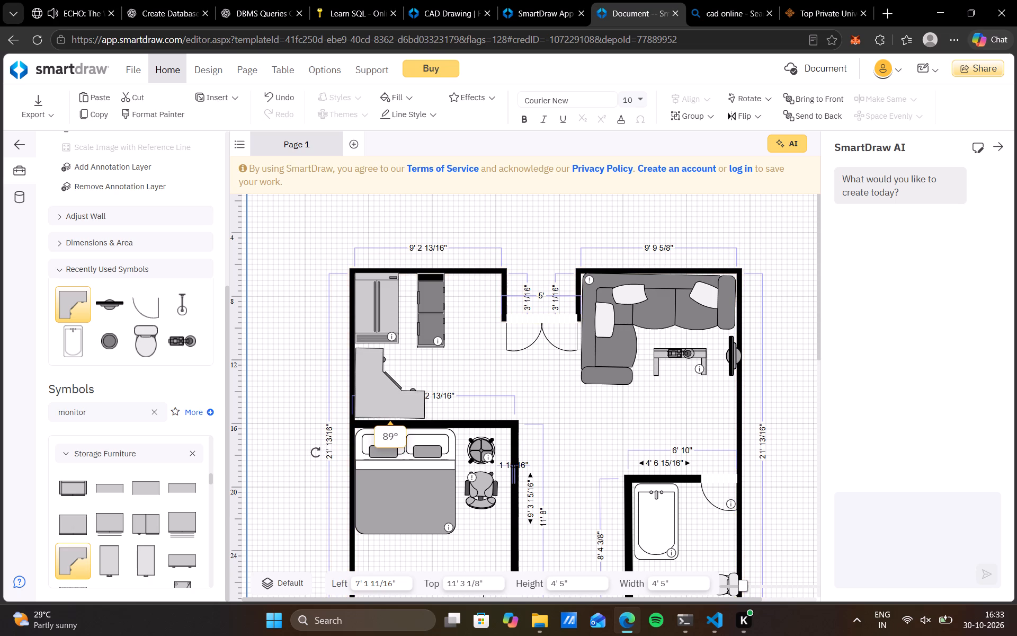
drag(316, 453, 317, 453)
click(317, 453)
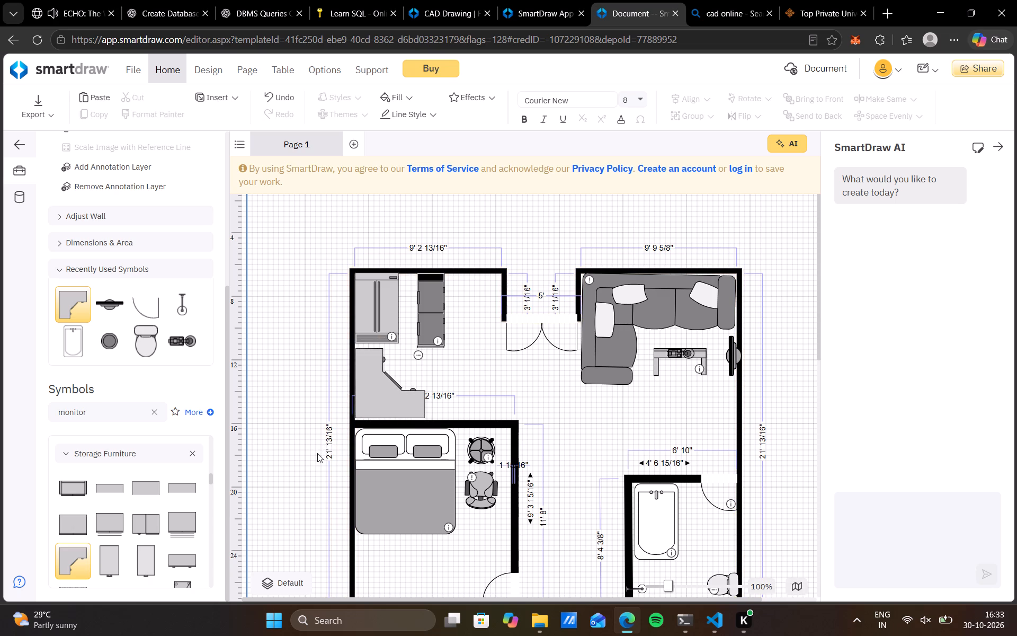
click(383, 391)
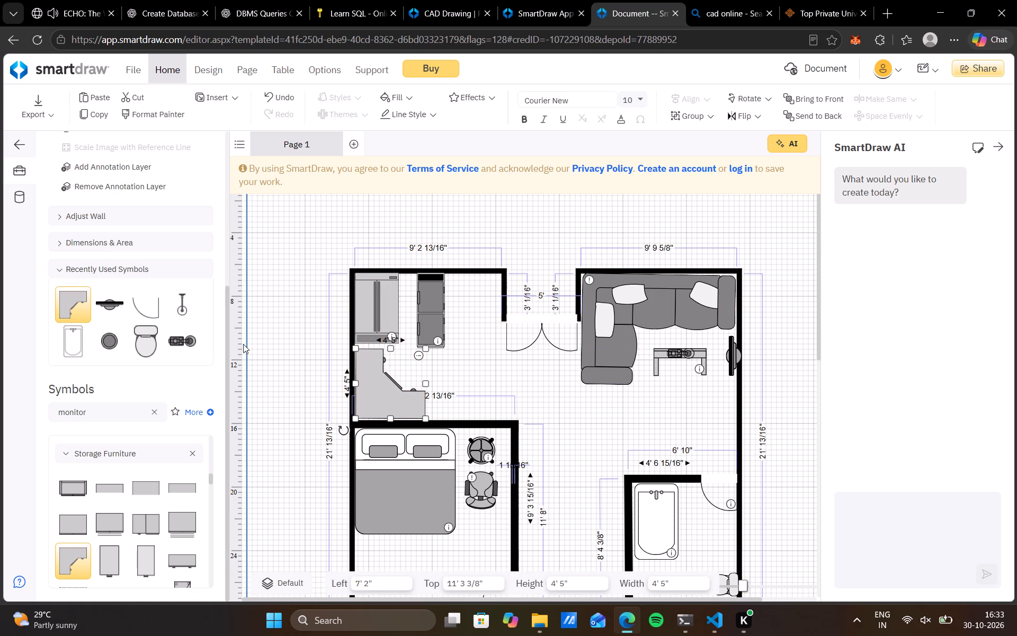
click(273, 341)
Rotate the dark two-section unit beside the refrigerator to 90° and fit it into the room's upper right corner, about 13' 1" left, 5' top.
scroll(510, 342, down, 1)
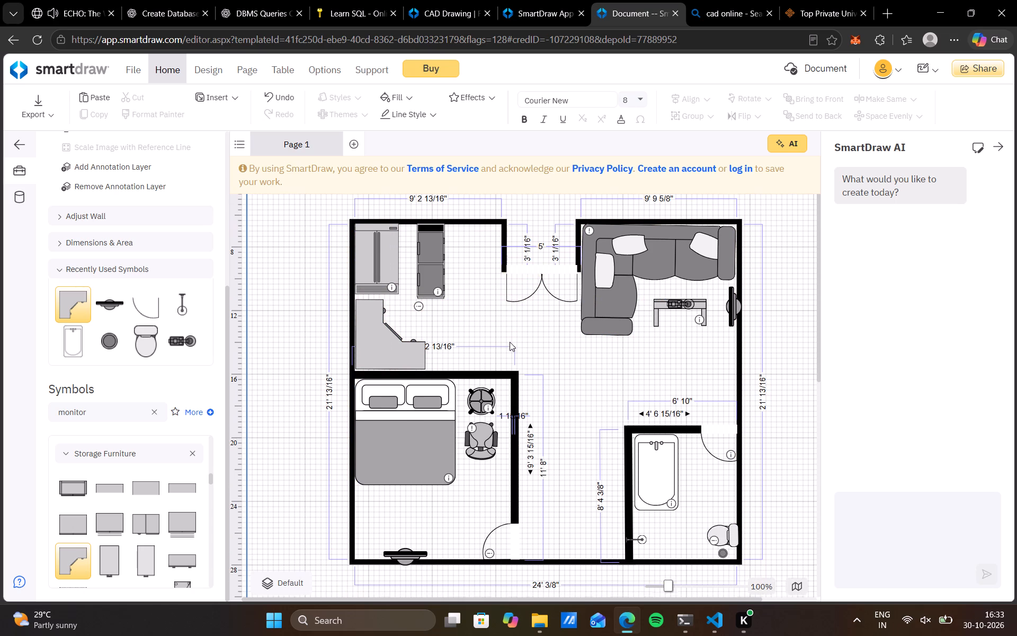
scroll(510, 342, down, 1)
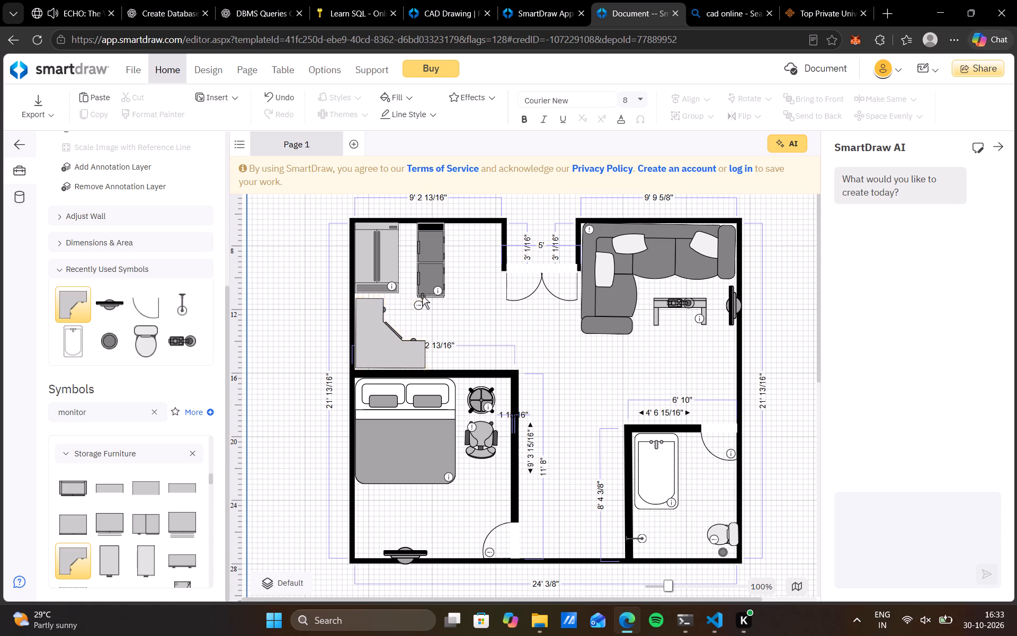
click(442, 265)
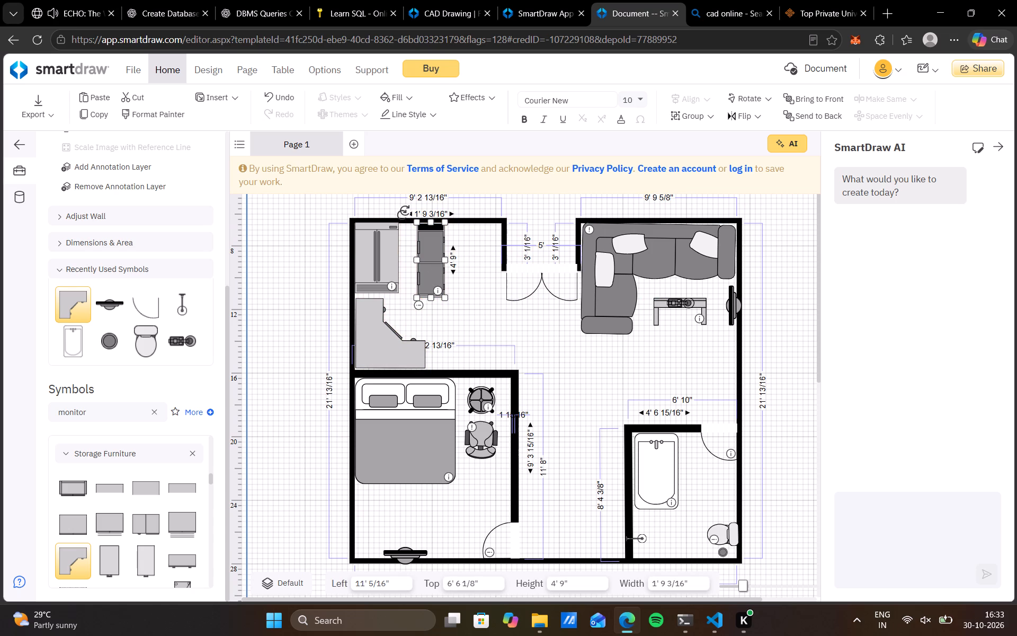
drag(406, 205, 385, 282)
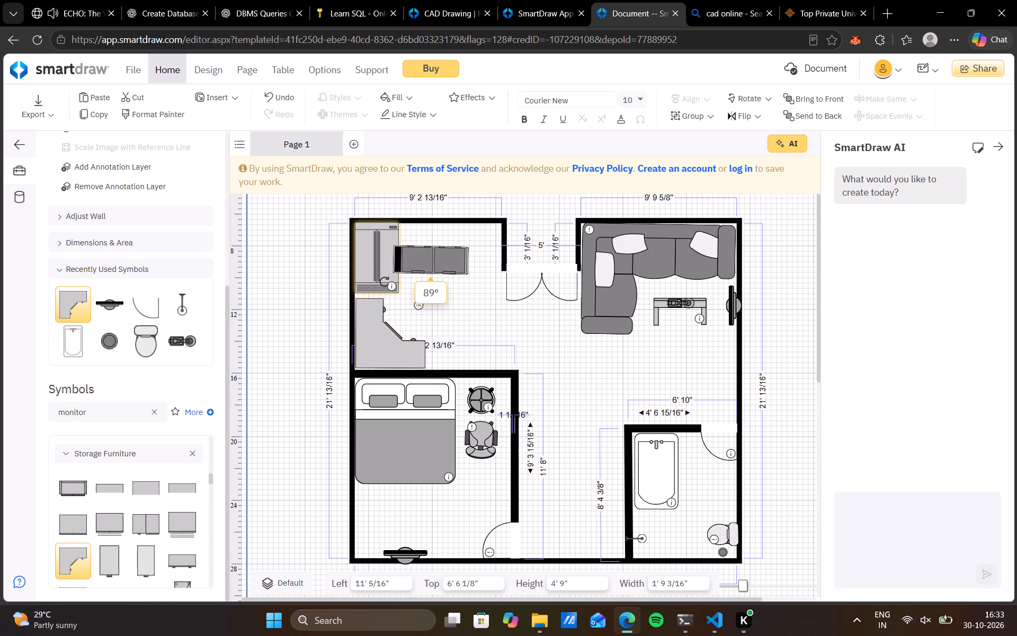
drag(385, 282, 386, 283)
drag(425, 256, 440, 243)
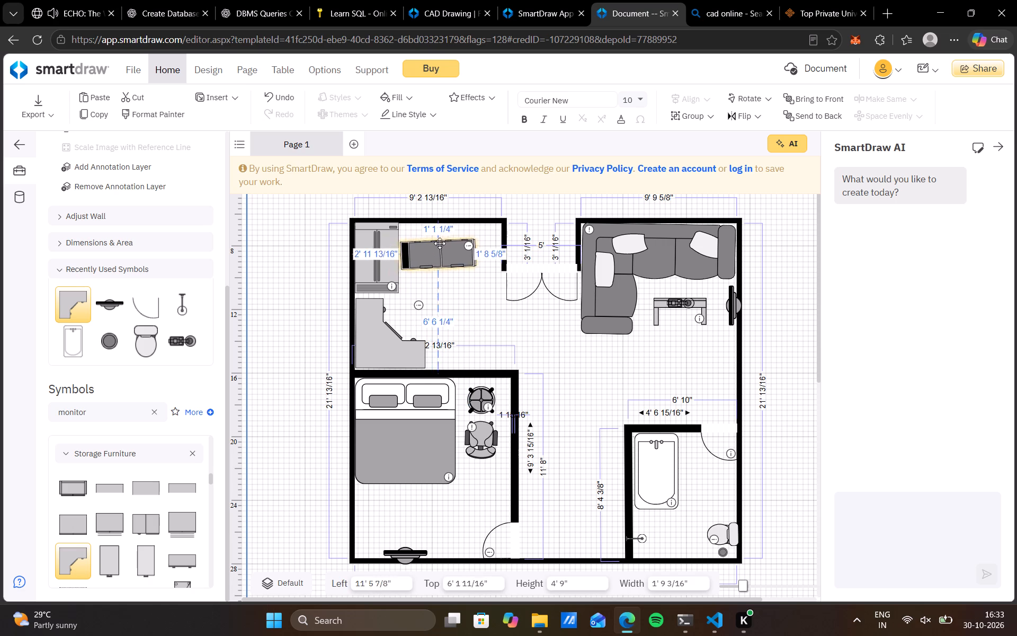
drag(440, 243, 448, 240)
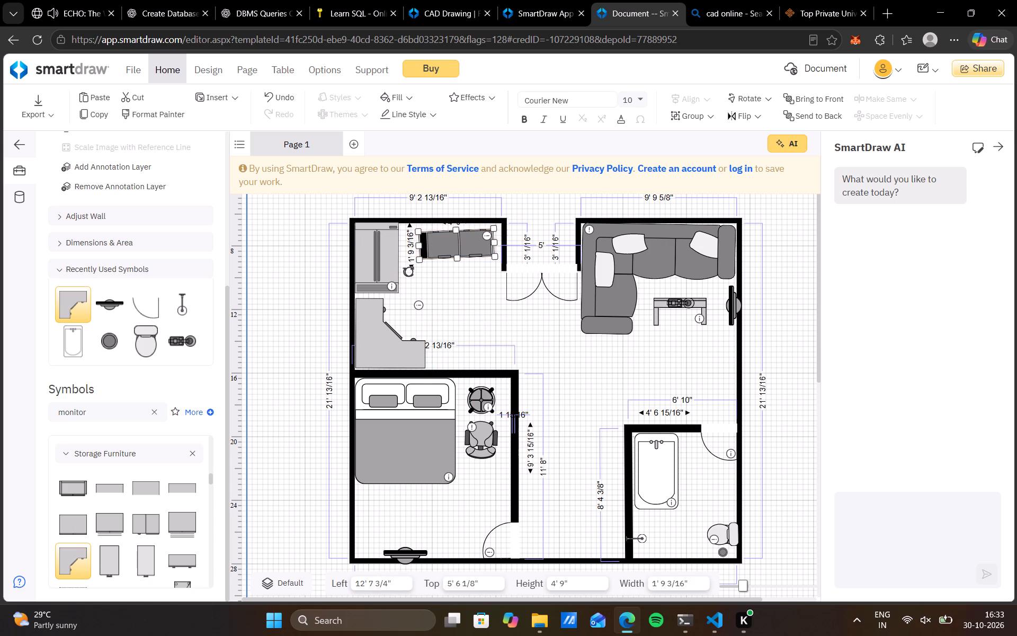
click(409, 271)
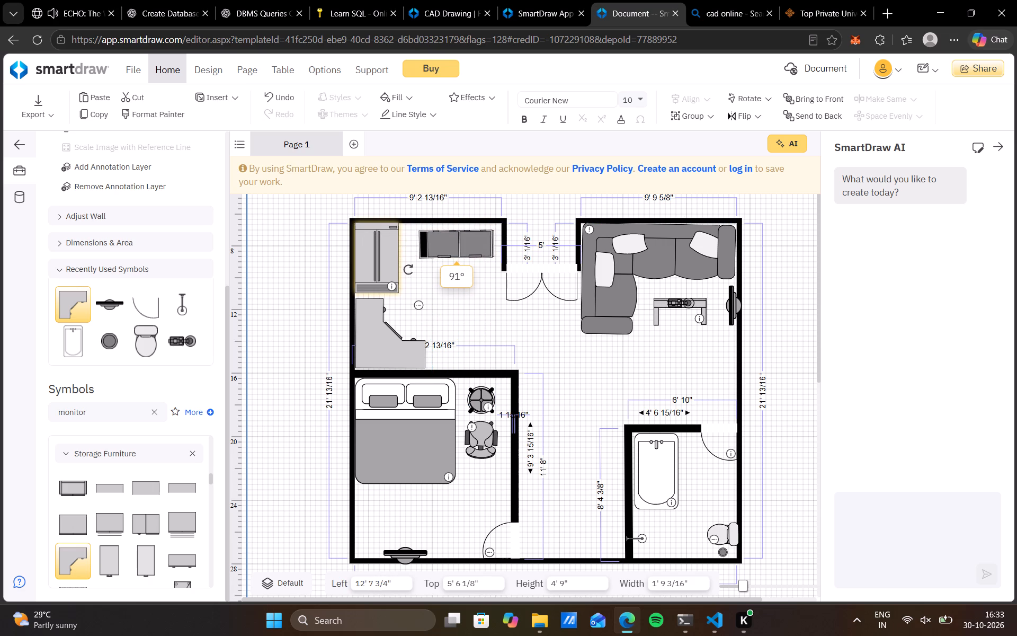
click(411, 270)
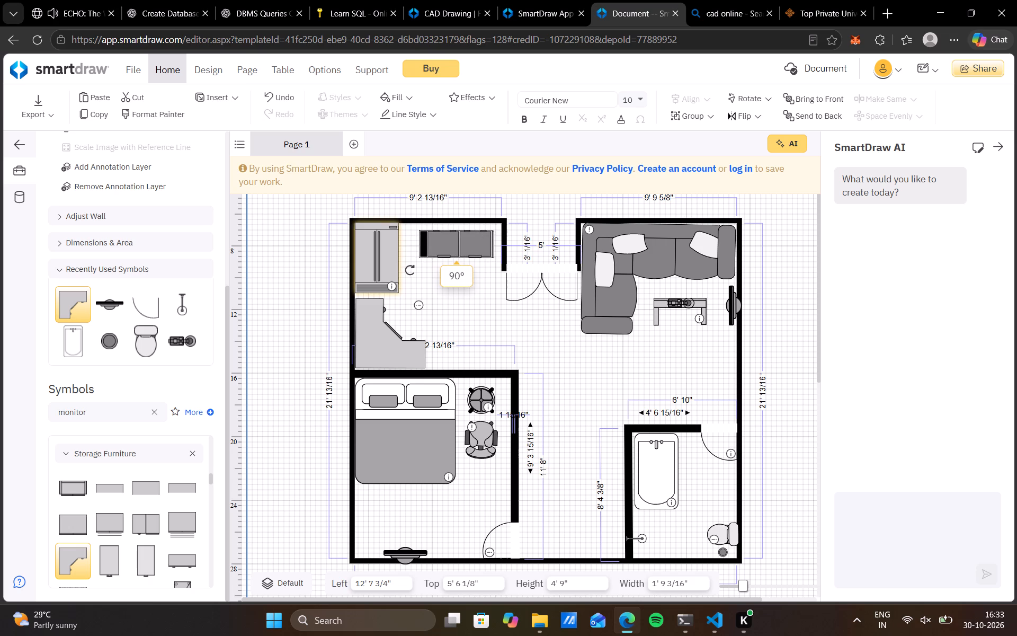
click(410, 271)
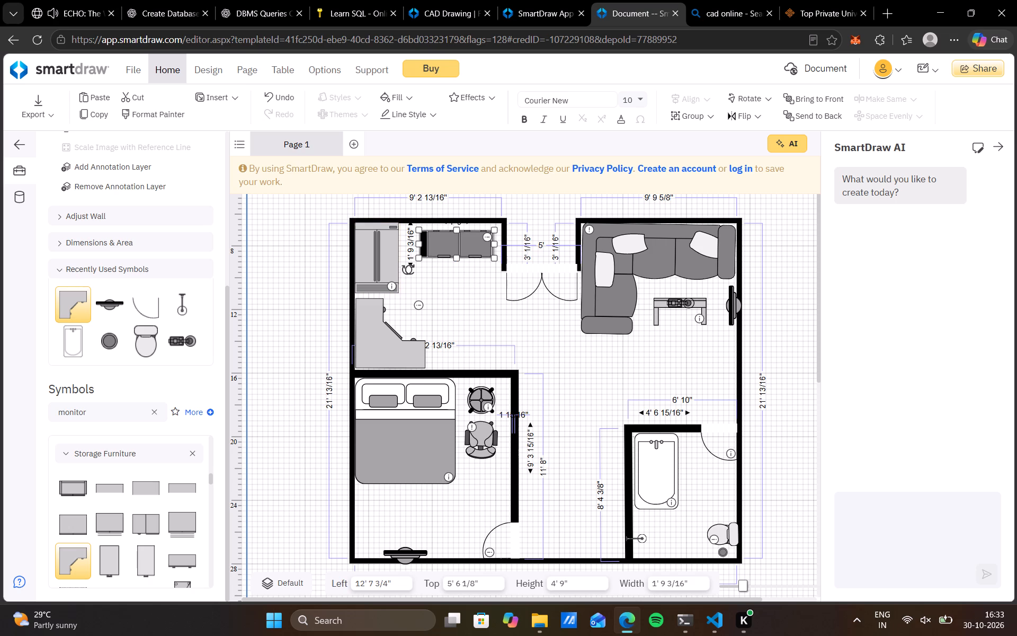
drag(451, 249, 456, 245)
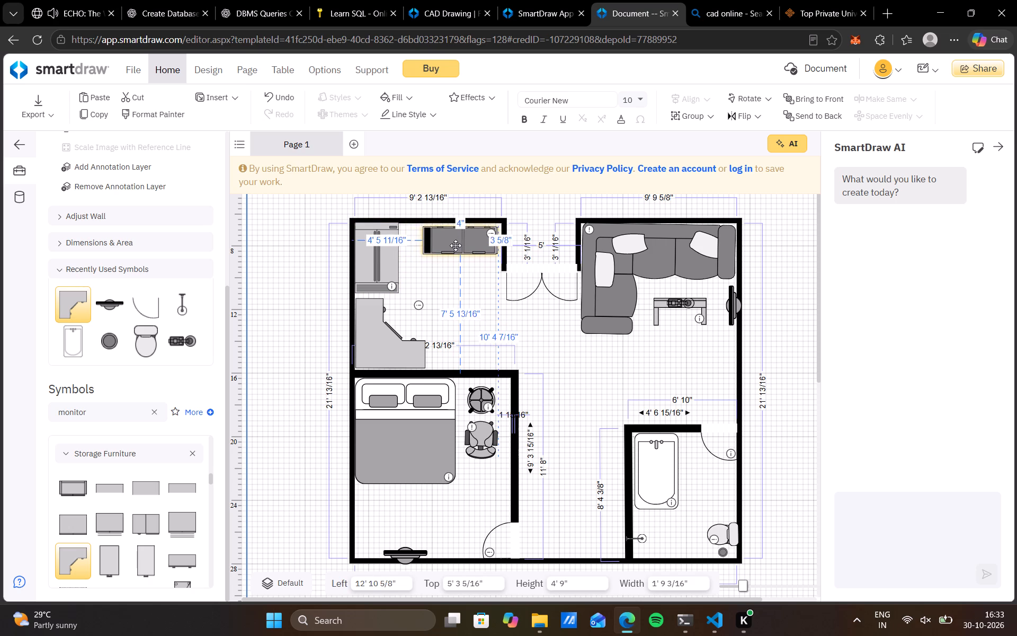
drag(456, 245, 458, 244)
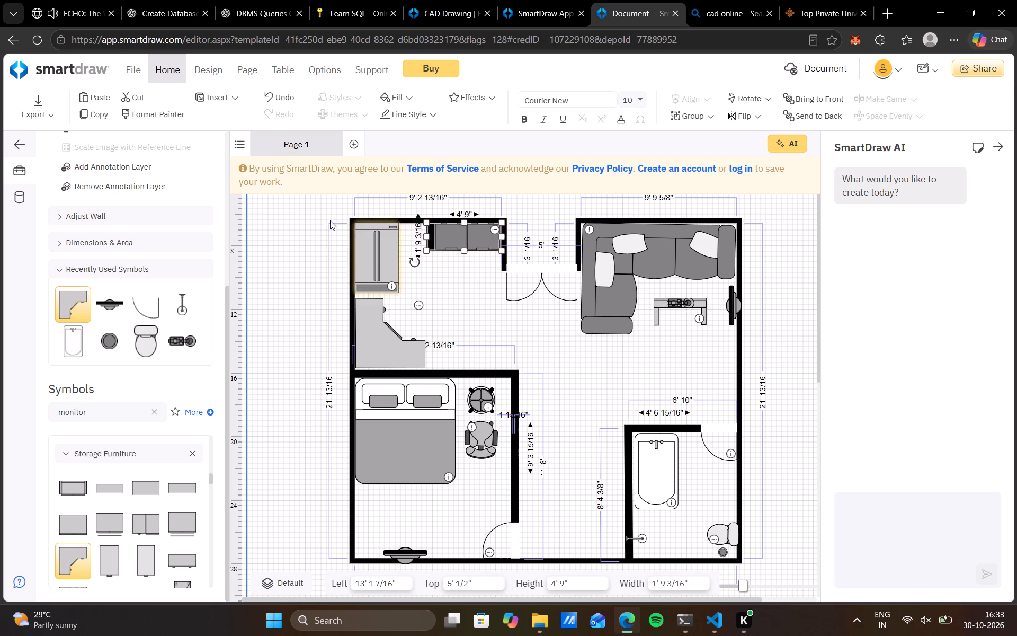
click(316, 217)
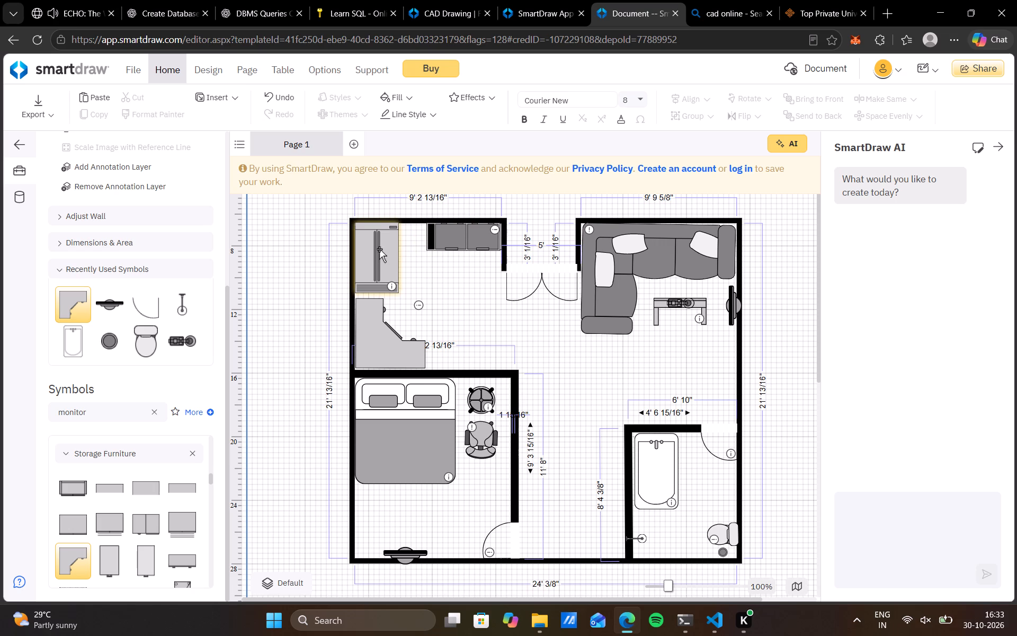
Shrink the corner cabinet to about 3' 4" by 3' 3" and move it down against the bedroom wall, about 7' 2" left, 12' 5" top.
click(387, 335)
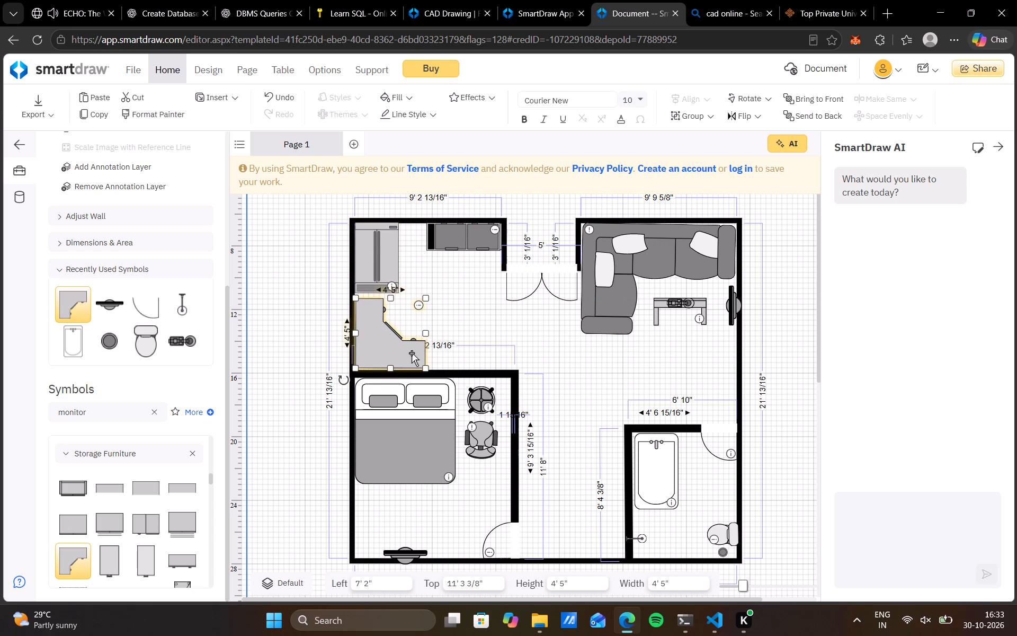
drag(425, 368, 423, 364)
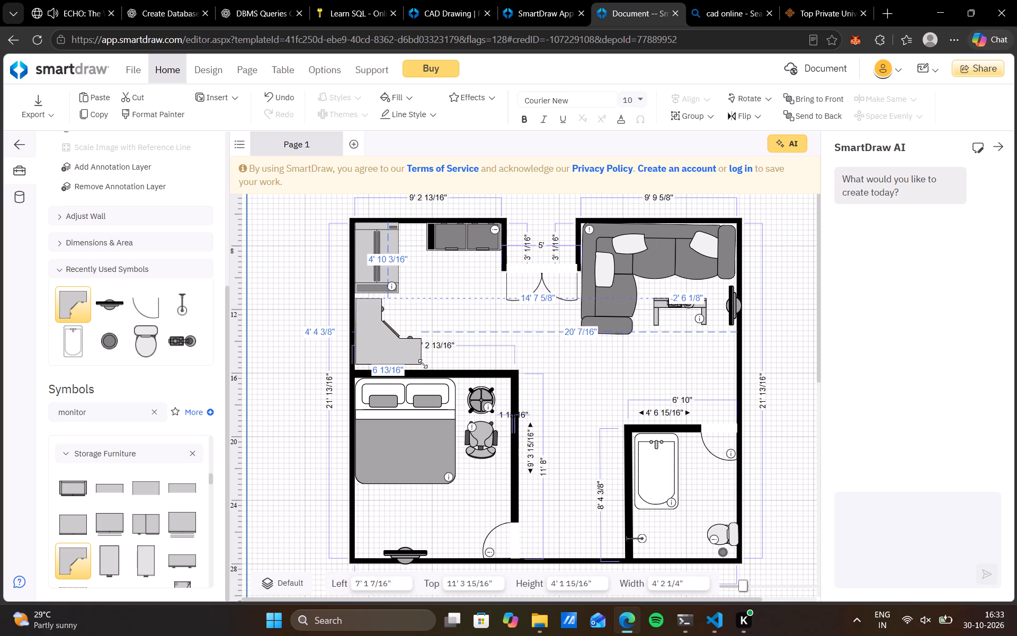
drag(423, 364, 412, 352)
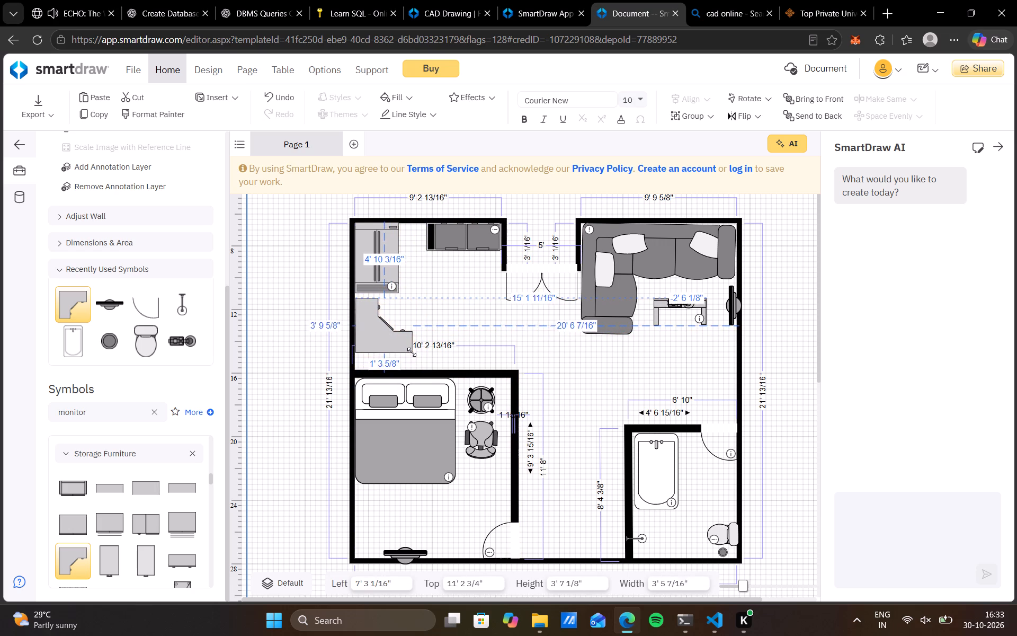
drag(412, 352, 409, 350)
drag(383, 340, 385, 349)
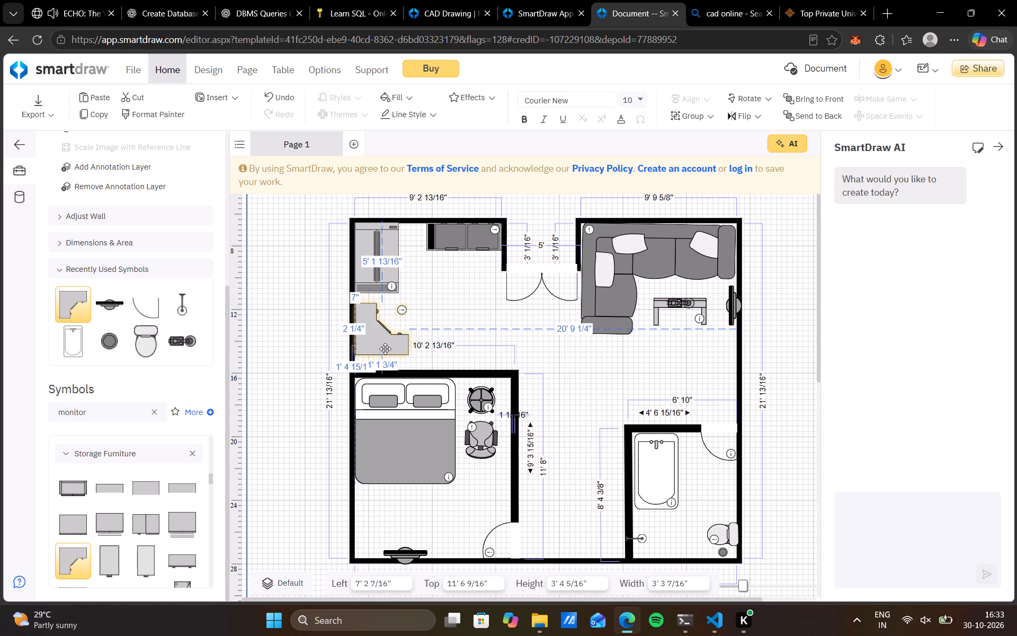
drag(385, 349, 386, 359)
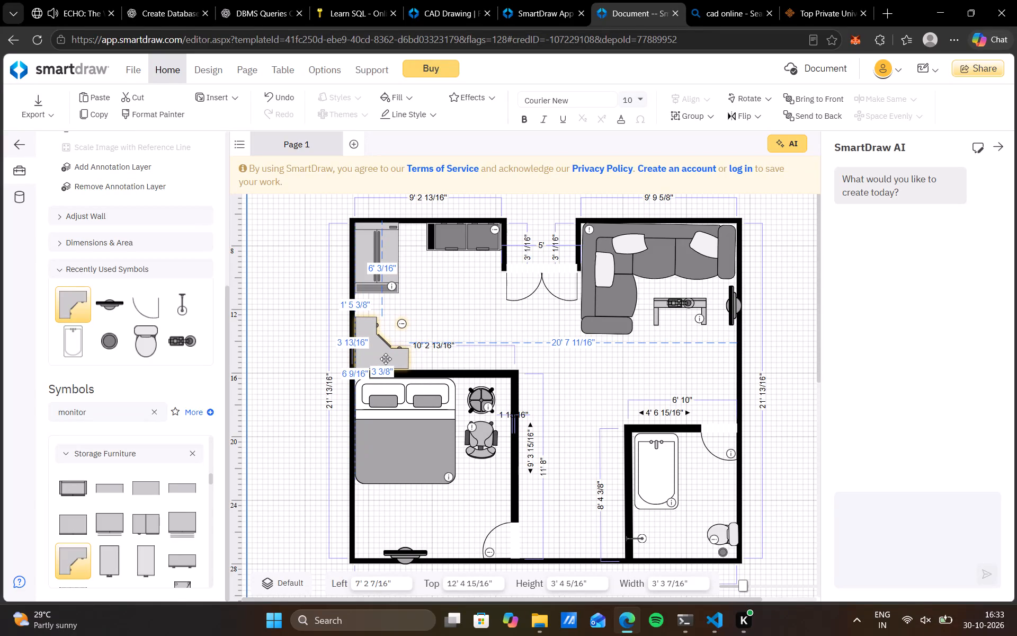
drag(386, 359, 386, 358)
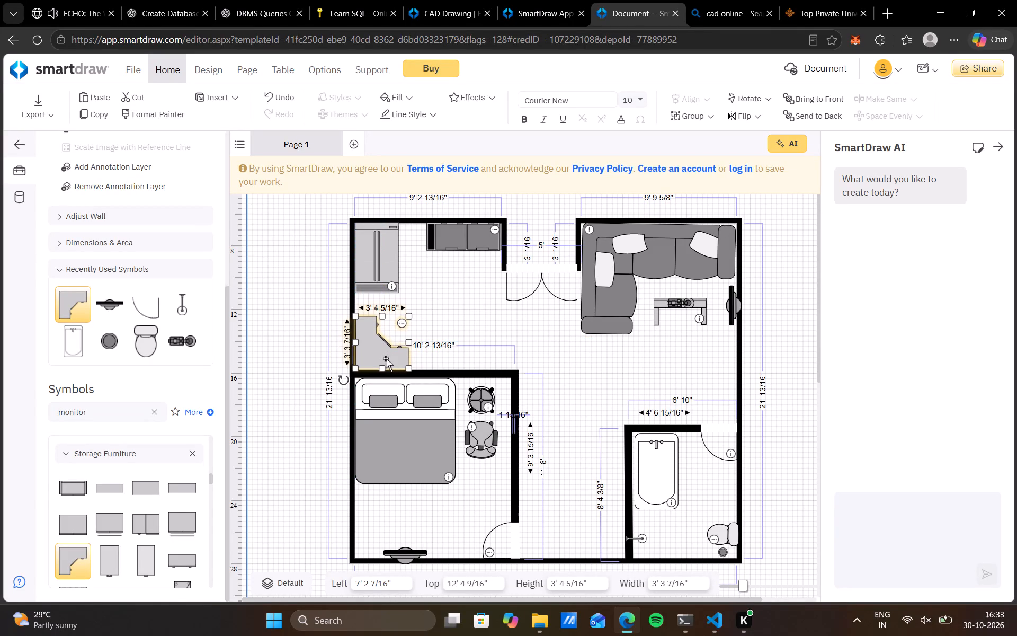
Nudge the corner cabinet slightly down toward the bedroom's upper wall, to 12' 5 3/8" top.
click(300, 315)
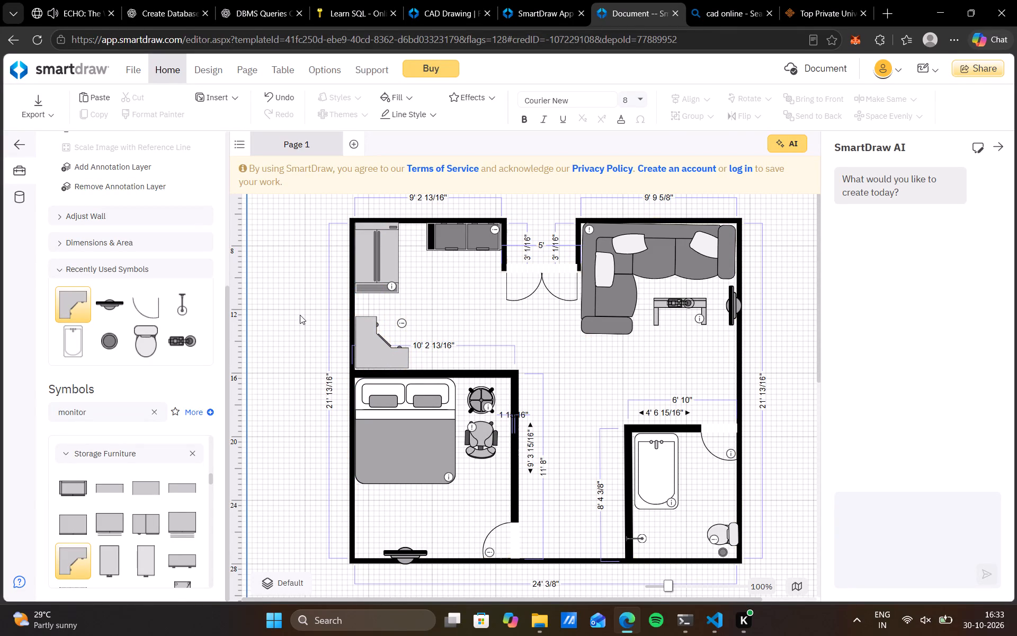
click(376, 343)
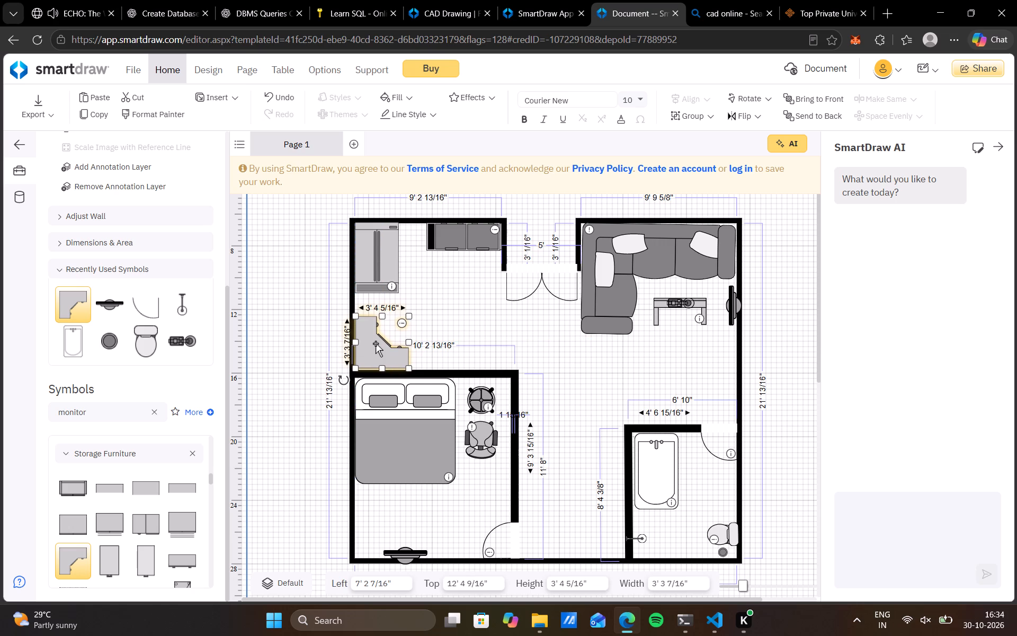
click(313, 328)
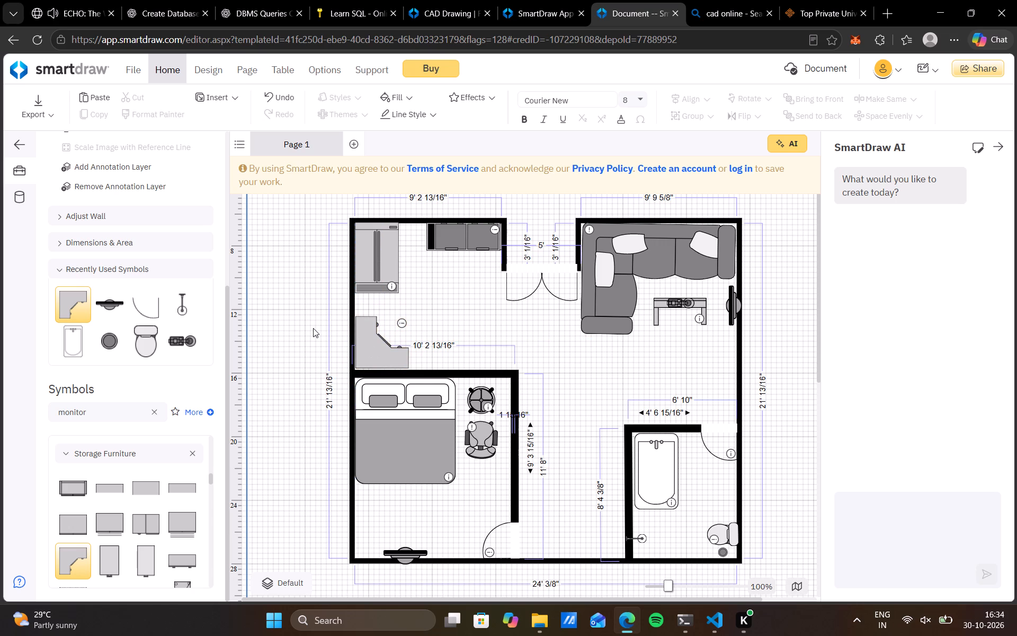
click(383, 342)
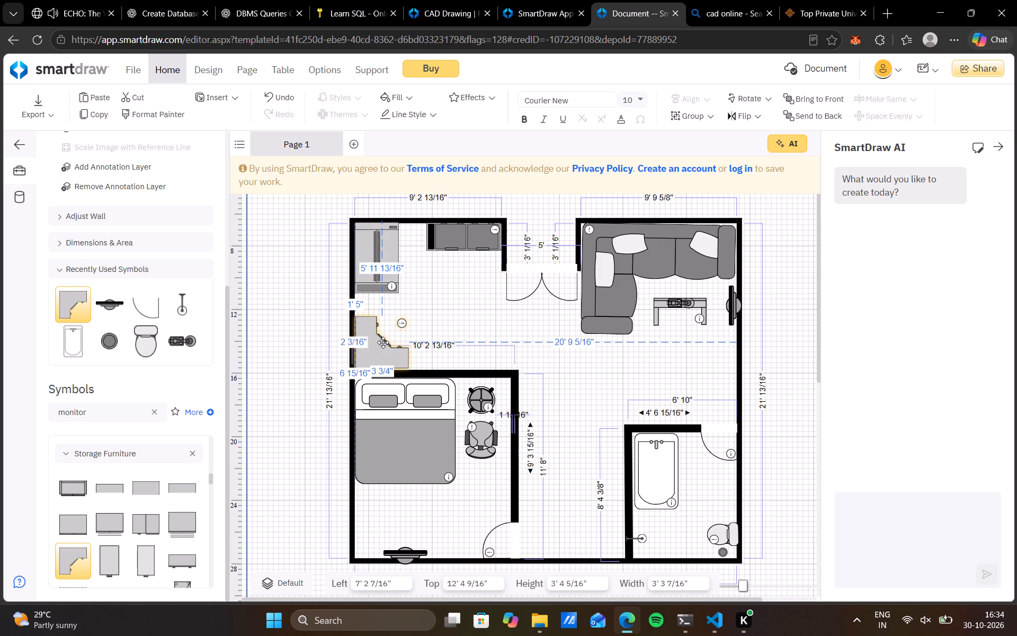
click(302, 346)
Nudge the refrigerator in the upper left corner of the plan to 7' 1 11/16" left, 6' 6 9/16" top.
click(381, 276)
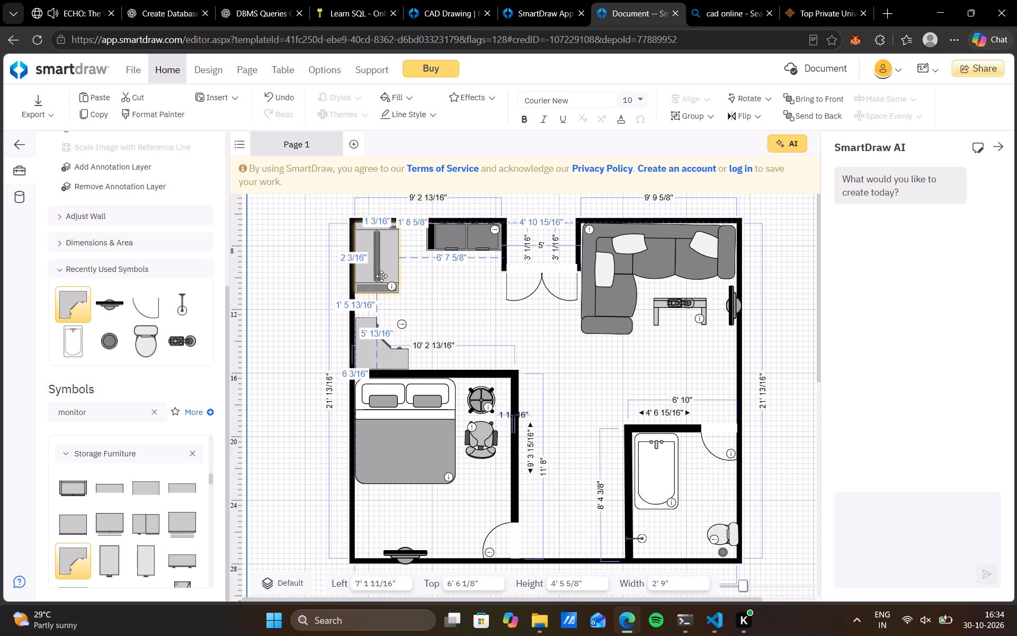
key(Right)
key(Right)
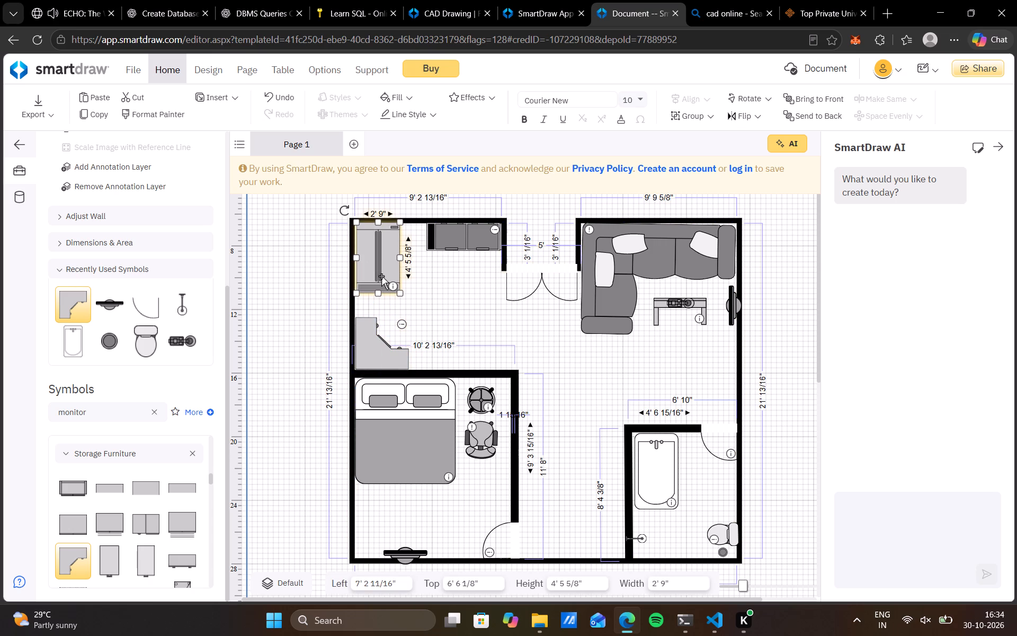
key(Left)
key(Down)
key(Down)
key(Down)
key(Left)
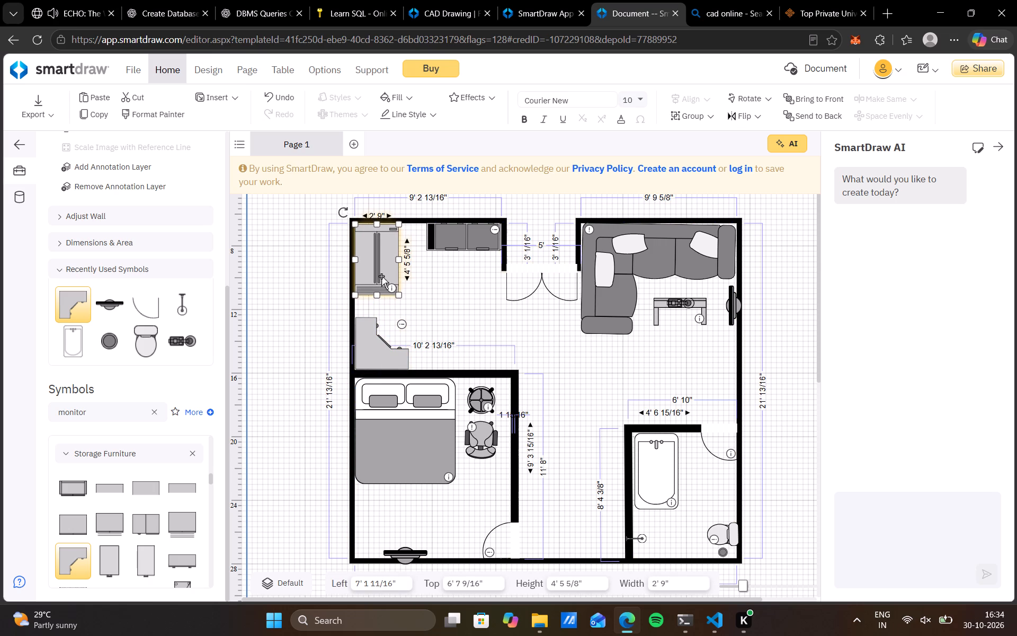
key(Up)
key(Up)
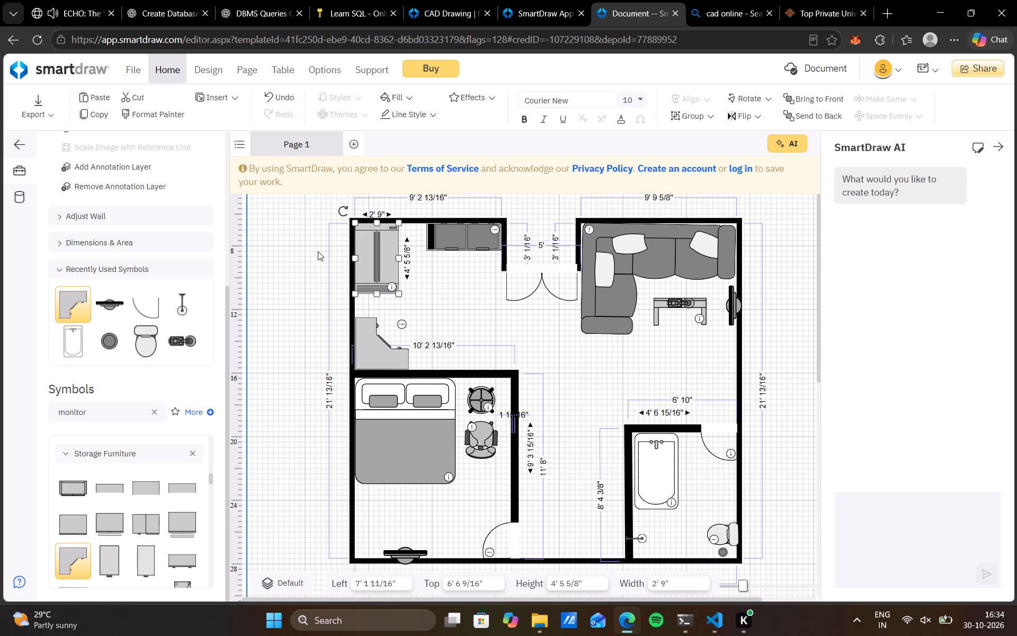
click(318, 251)
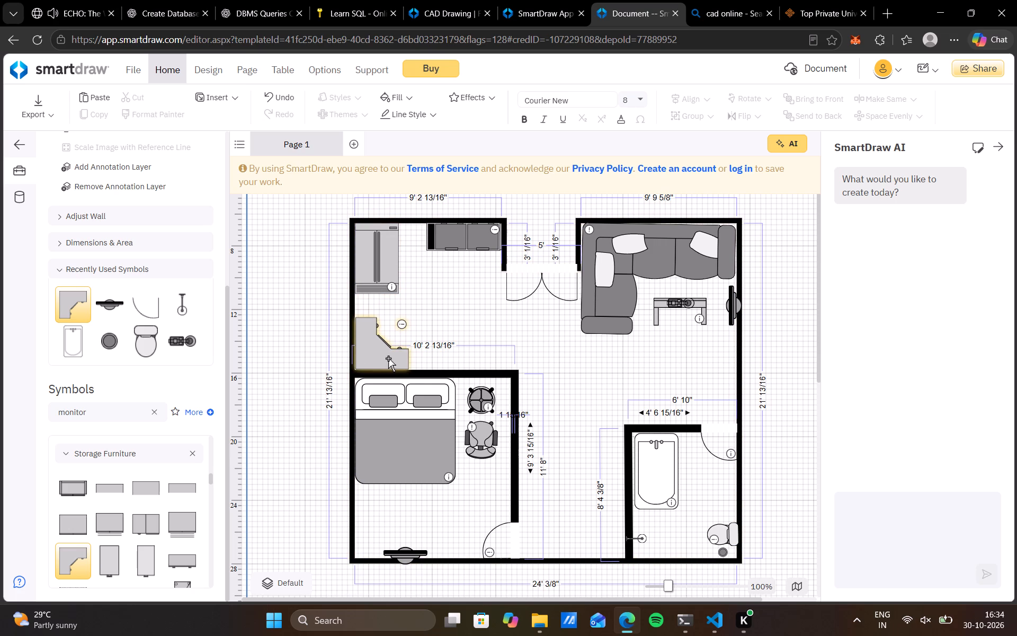
Nudge the corner cabinet tighter against the outer and bedroom walls, to 7' 1 15/16" left, 12' 5 13/16" top.
click(388, 358)
key(Left)
key(Down)
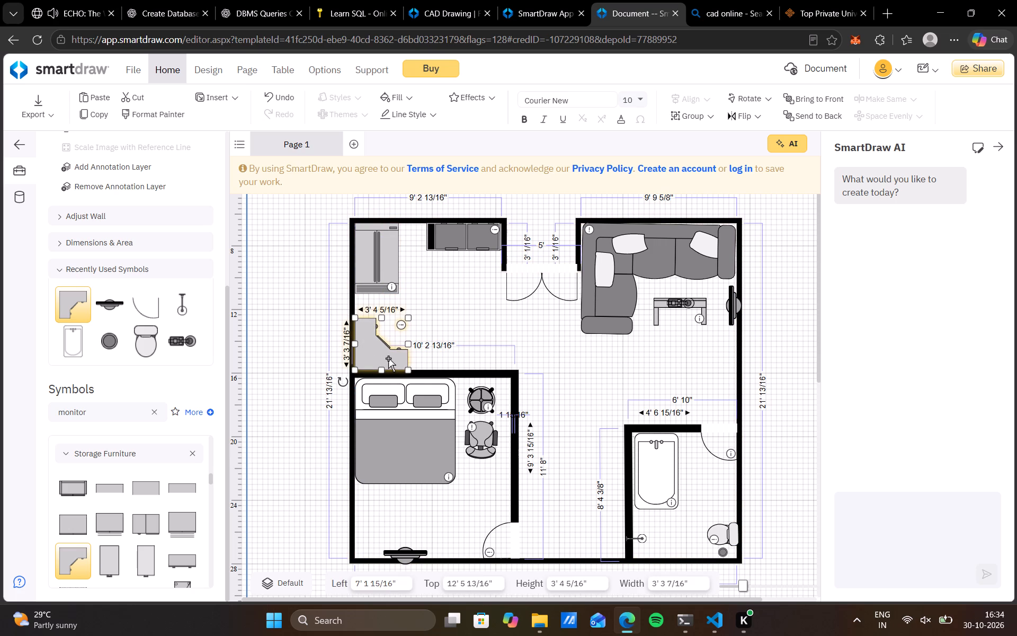
click(307, 325)
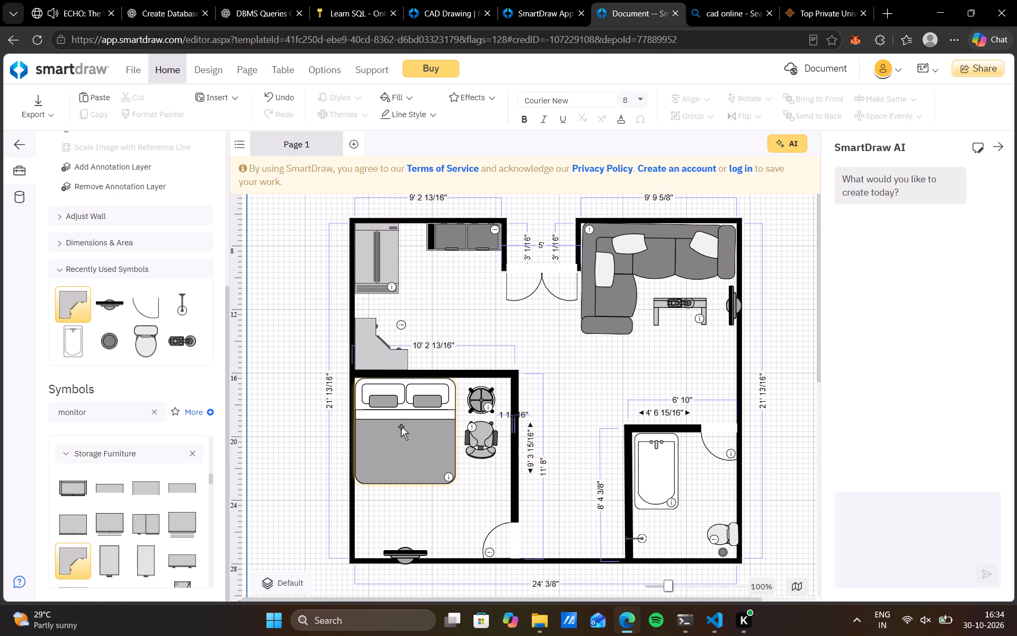
Nudge the L-shaped sofa within its room corner to 21' 5 3/16" left, 6' 8 1/4" top.
click(401, 427)
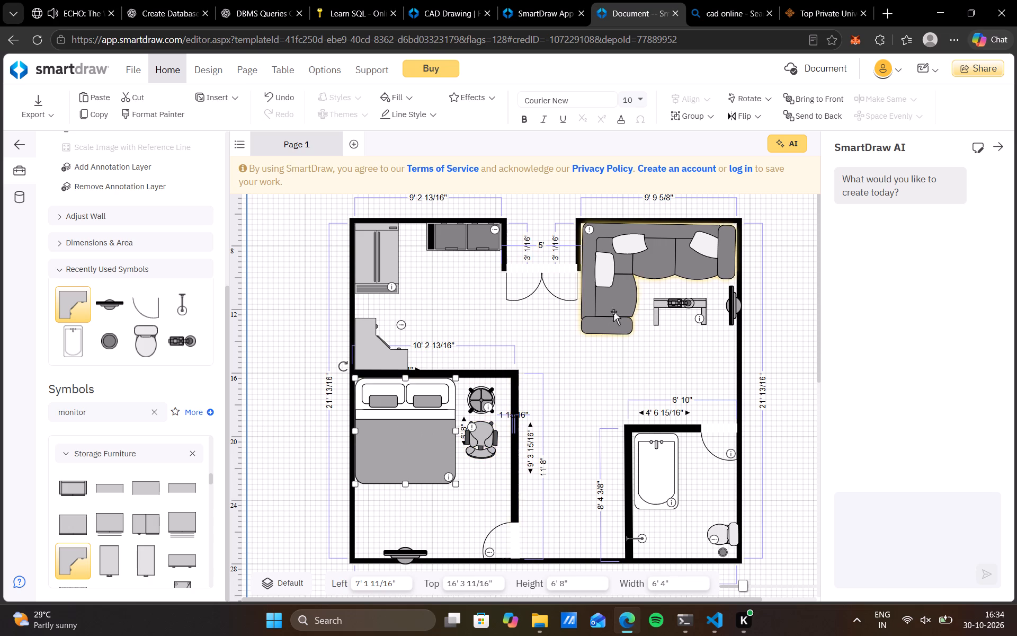
click(619, 297)
key(Right)
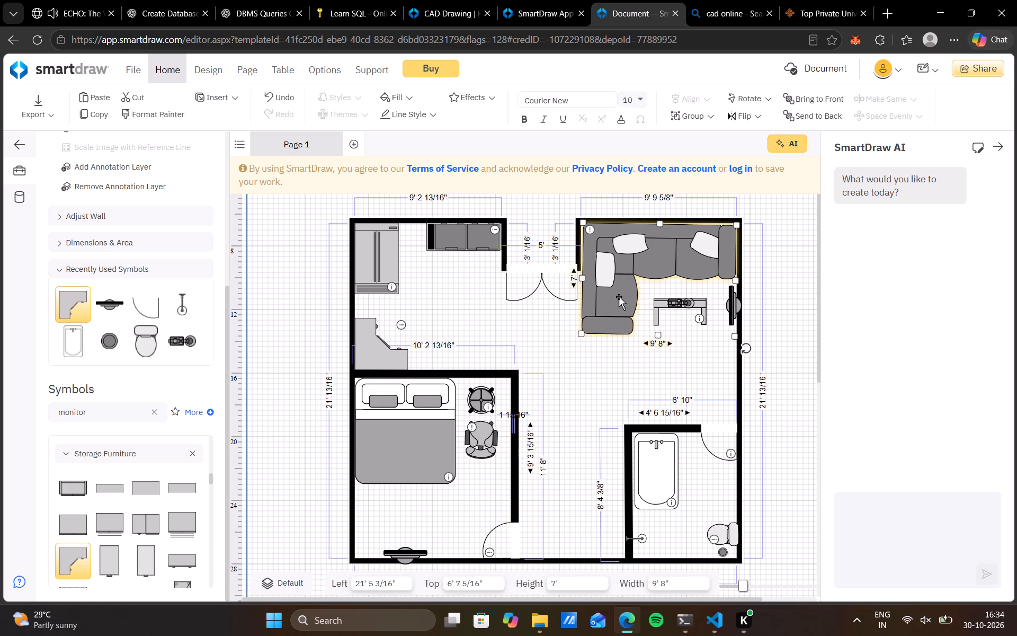
key(Up)
key(Left)
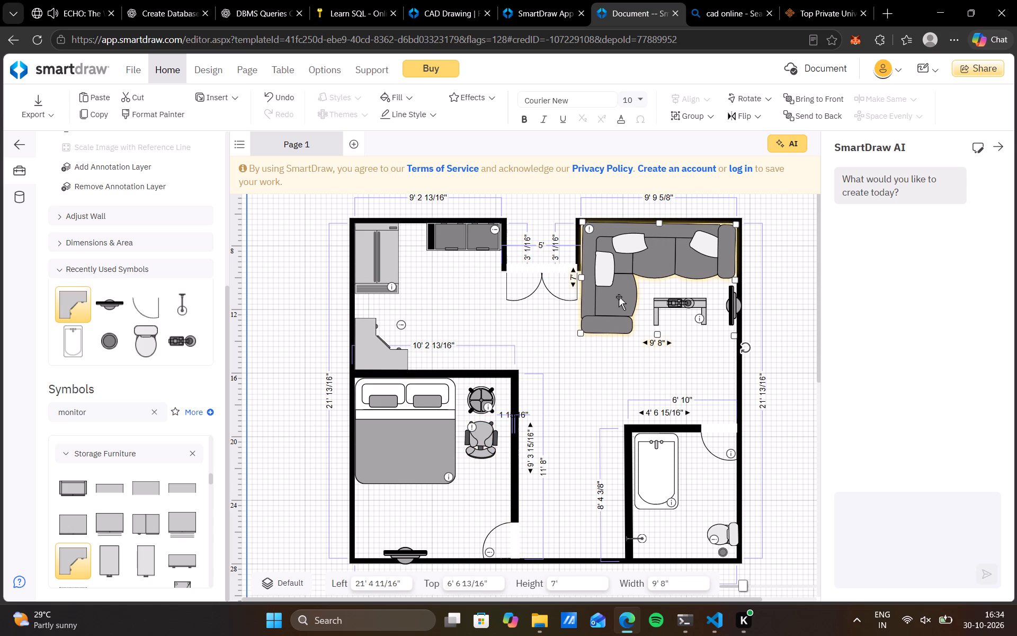
key(Up)
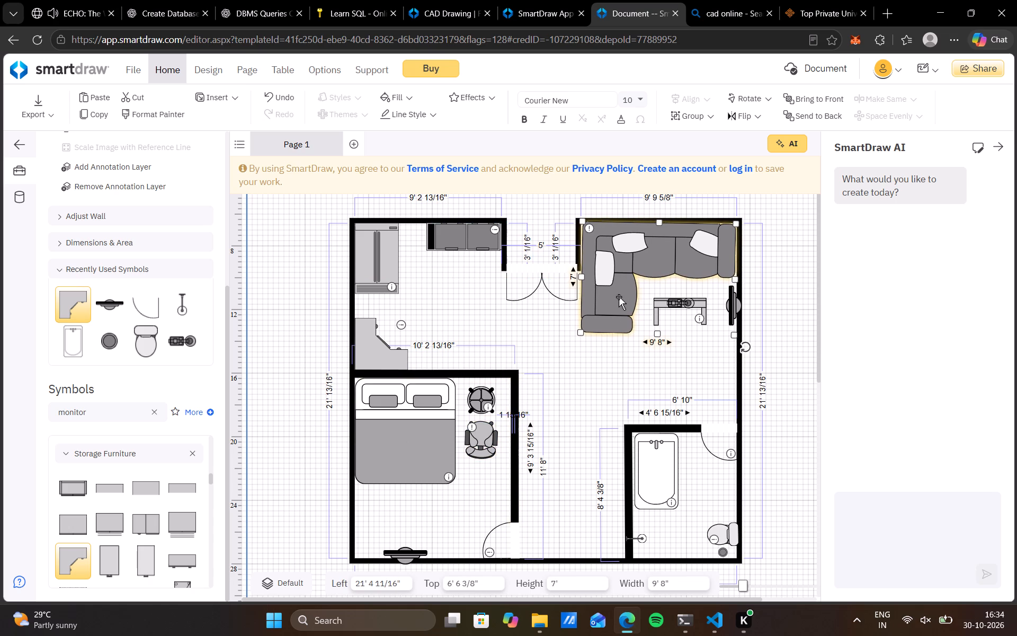
key(Down)
key(Down)
key(Down)
key(Down)
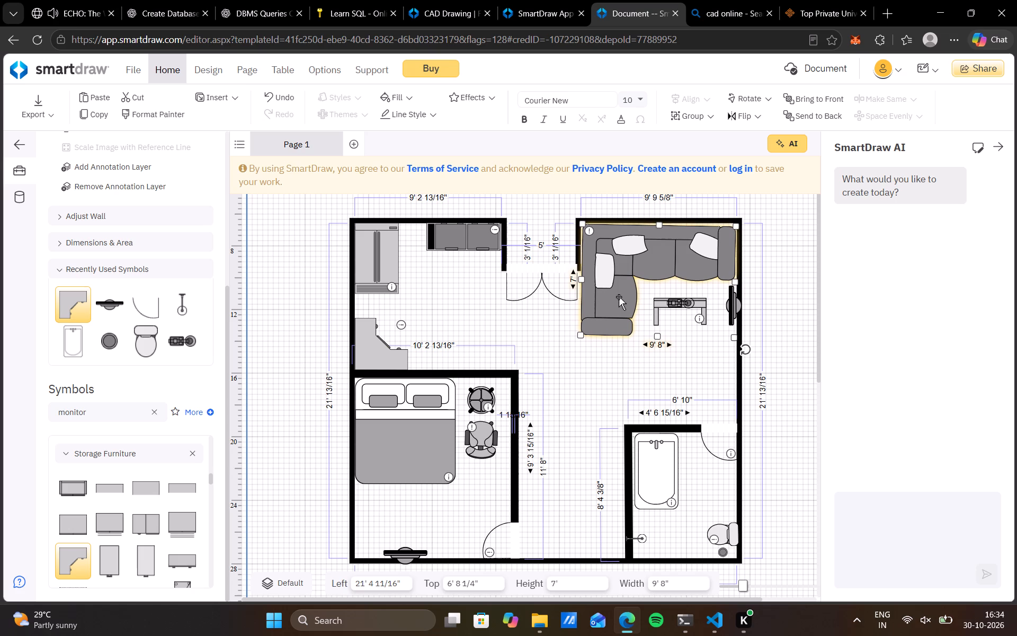
key(Right)
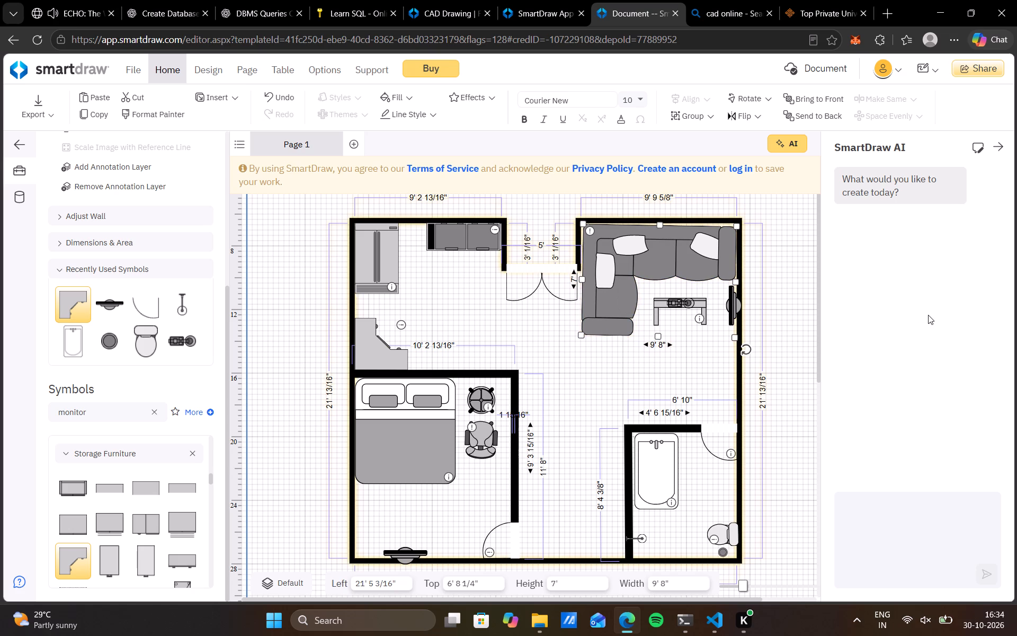
click(813, 258)
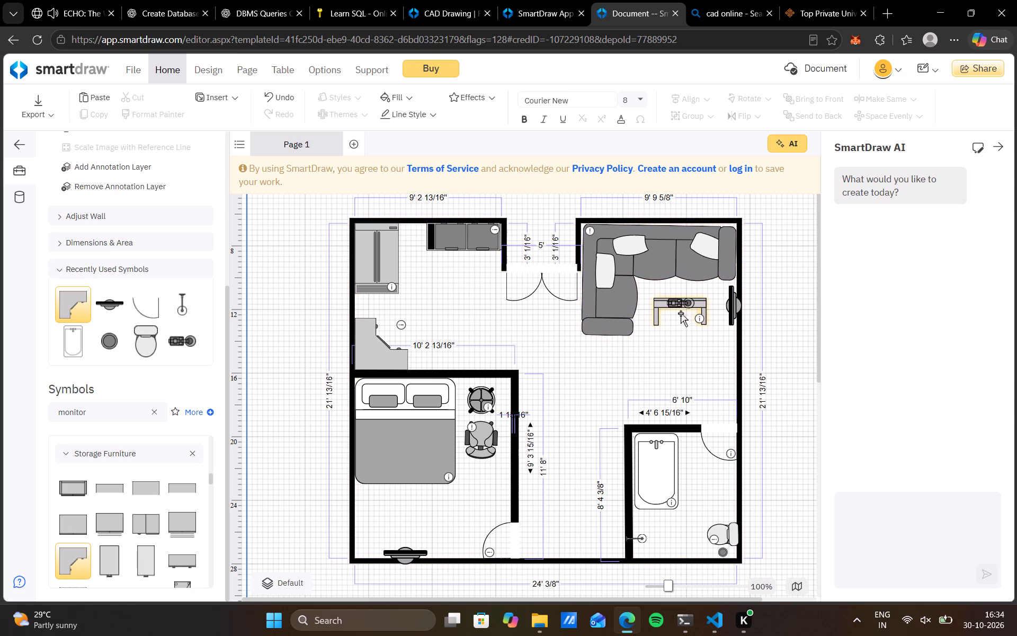
Nudge the bathtub into the bathroom's upper left corner, to 24' 7 3/4" left, 19' 8 13/16" top.
click(668, 439)
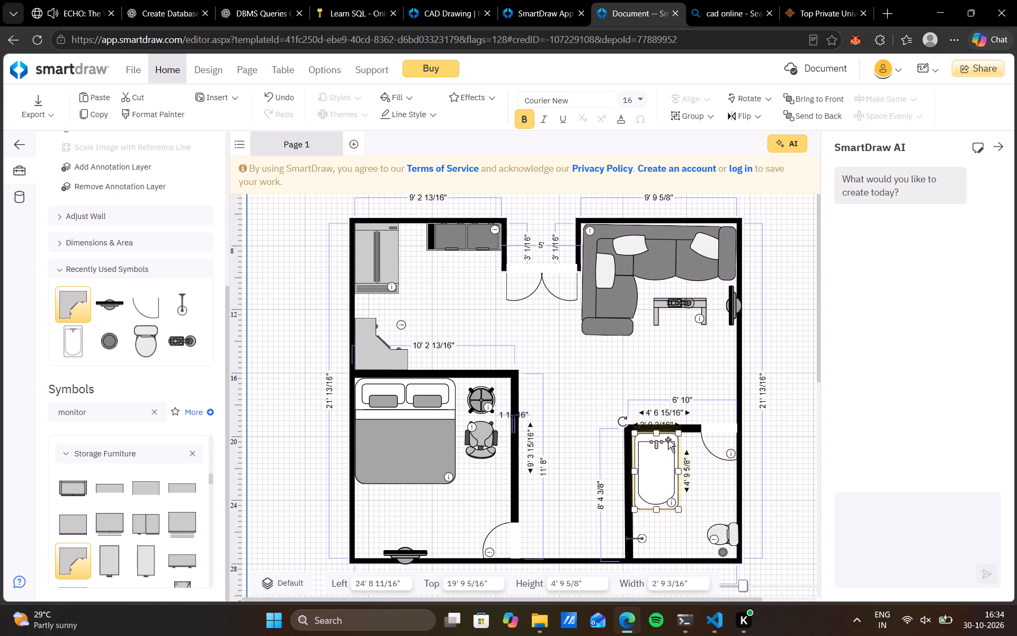
key(Left)
key(Left)
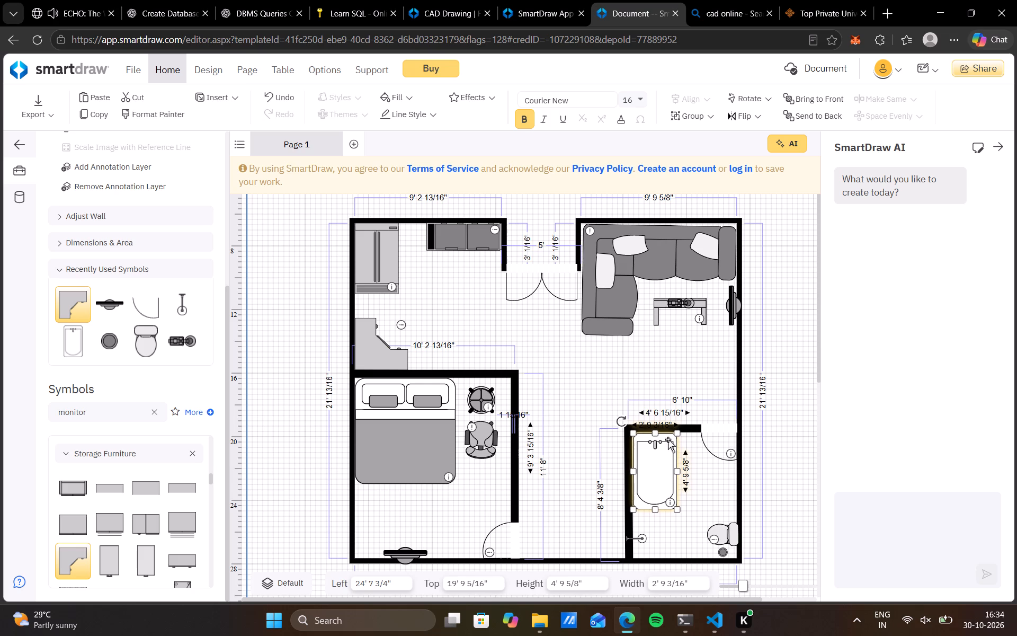
key(Up)
key(Down)
key(Up)
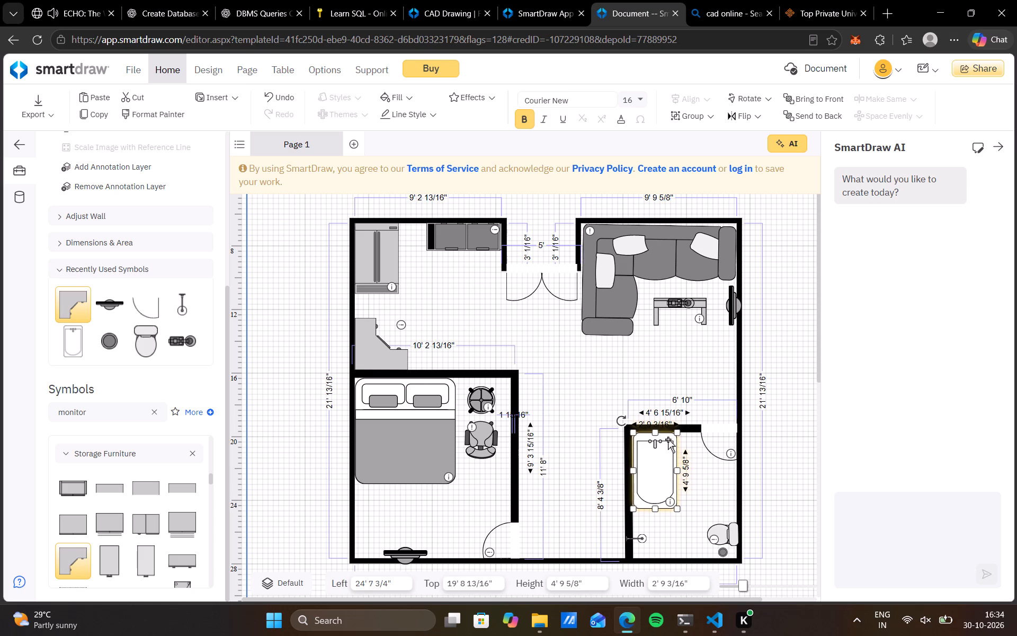
click(791, 395)
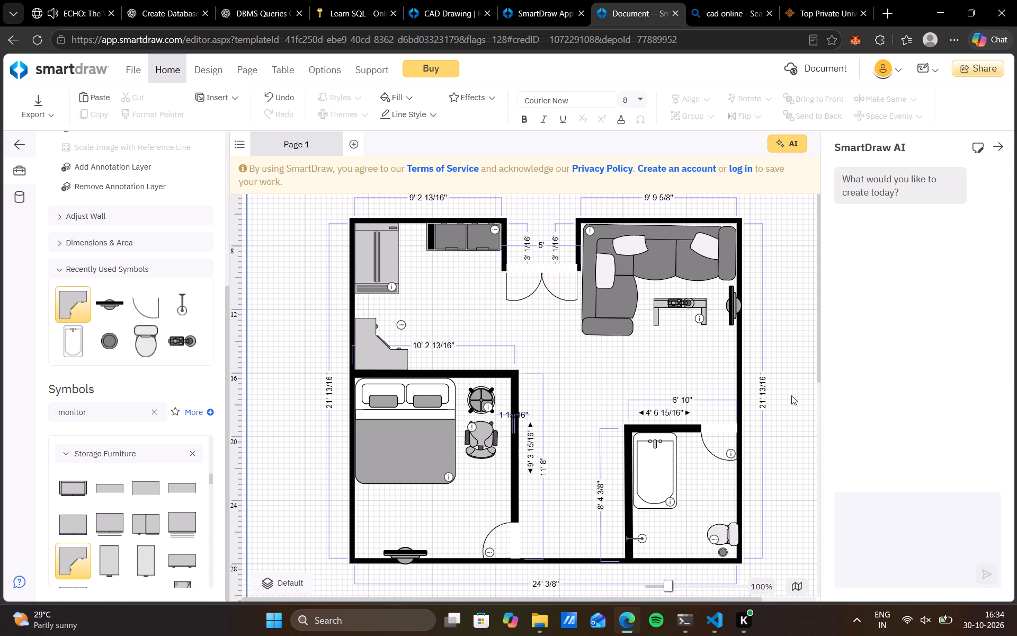
Nudge the small round symbol below the toilet toward the outer wall, to 30' 1 7/8" left.
click(724, 553)
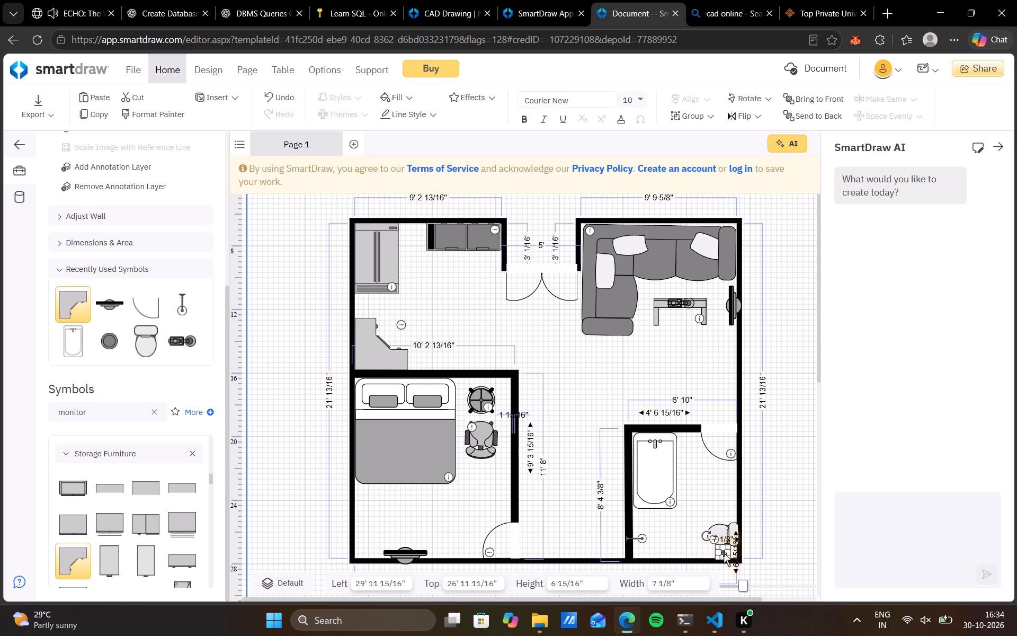
key(Right)
key(Right)
key(Right)
key(Right)
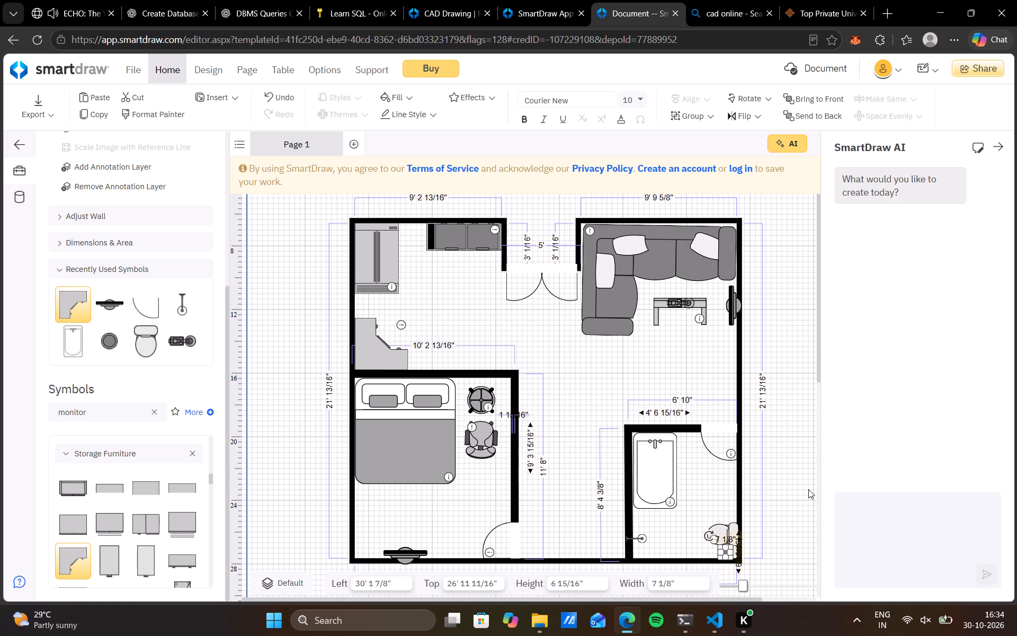
click(809, 485)
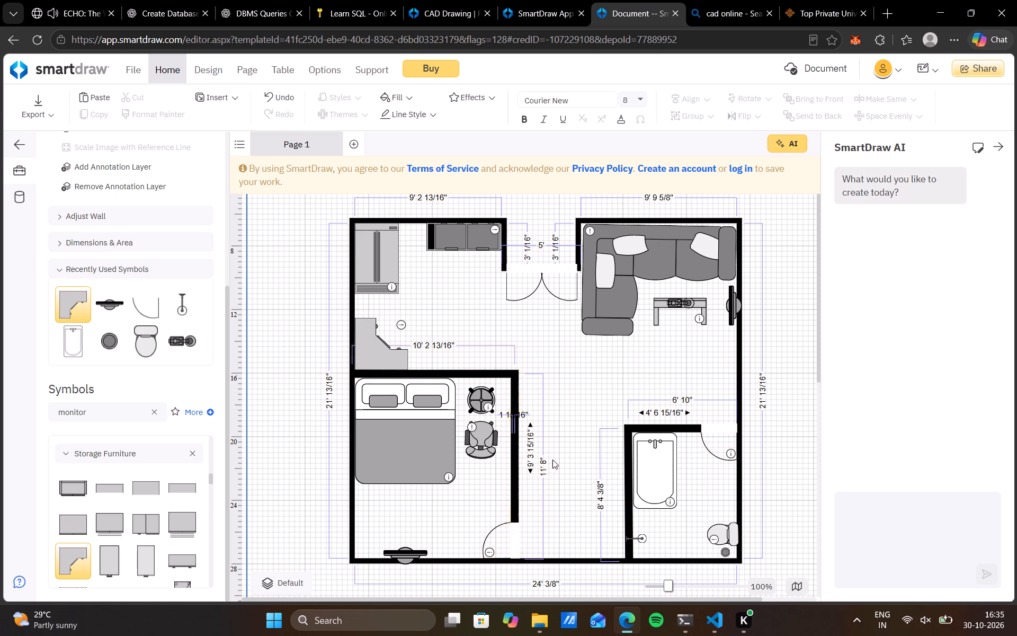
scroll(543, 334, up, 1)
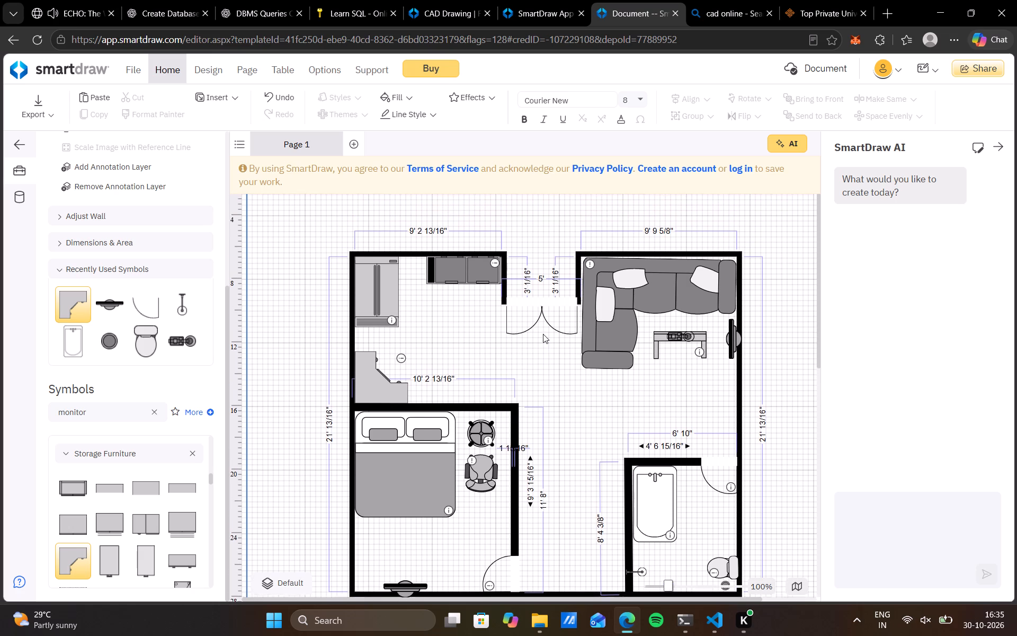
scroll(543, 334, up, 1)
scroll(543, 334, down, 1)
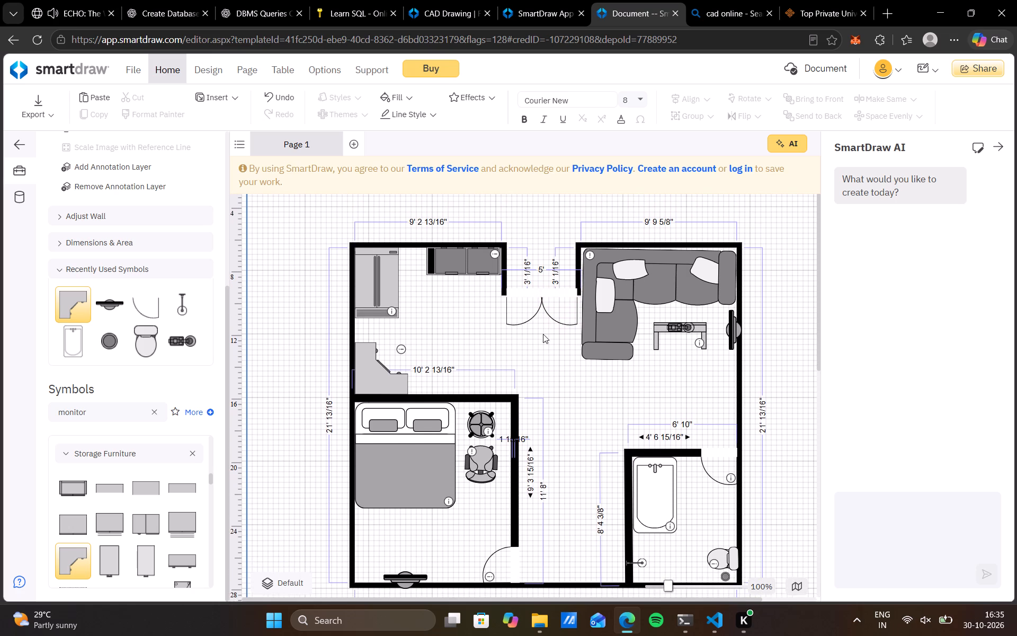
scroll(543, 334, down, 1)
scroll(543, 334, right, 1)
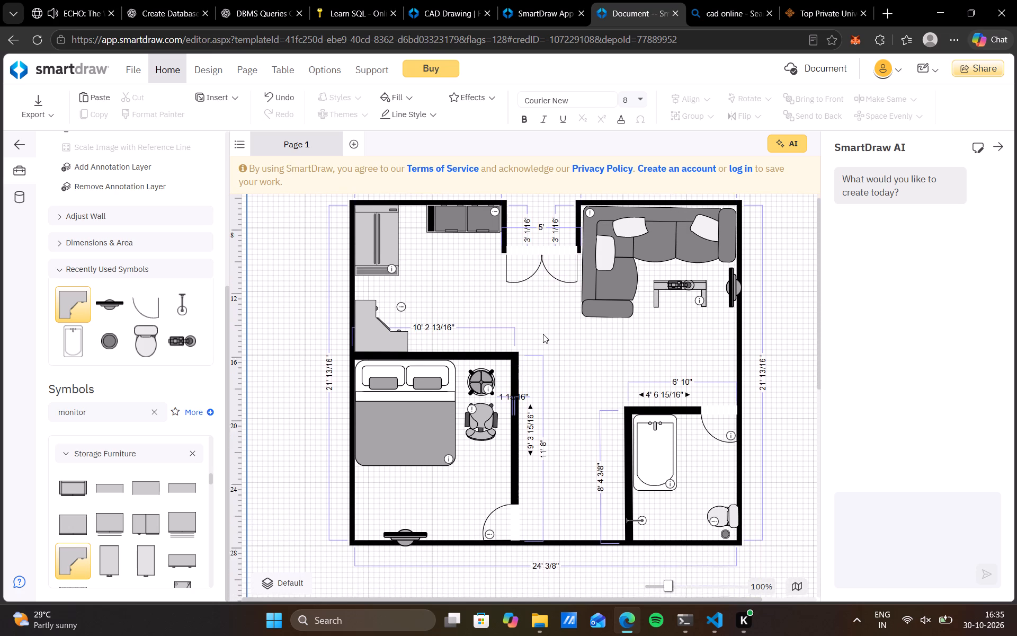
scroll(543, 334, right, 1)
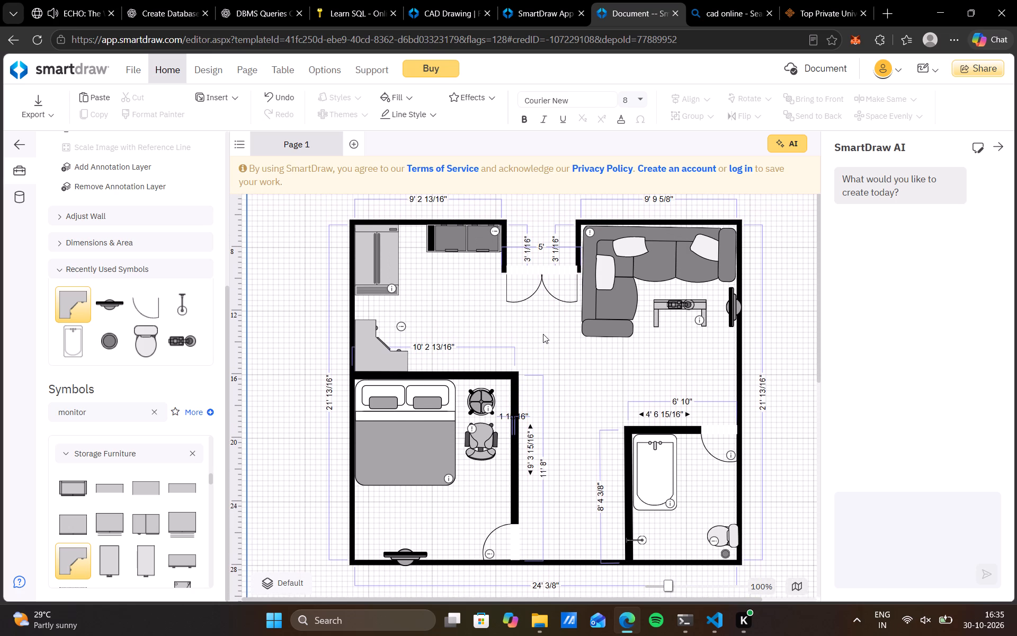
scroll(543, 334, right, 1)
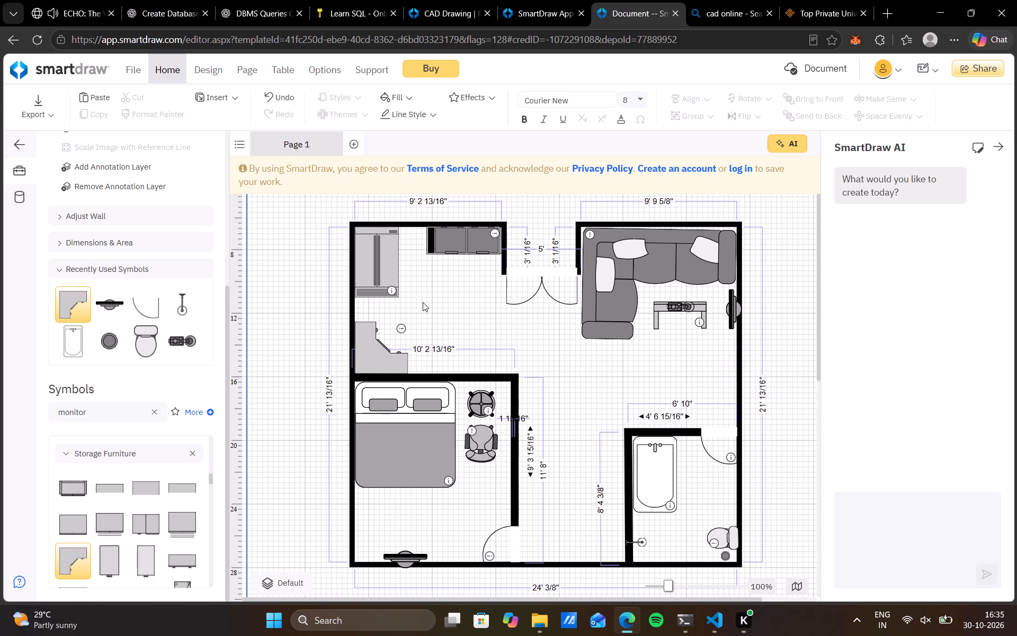
Search the symbols for fridge and place a Mini Bar / Mini Fridge below the bed, against the bedroom's outer wall.
click(153, 416)
text(fridge)
key(Return)
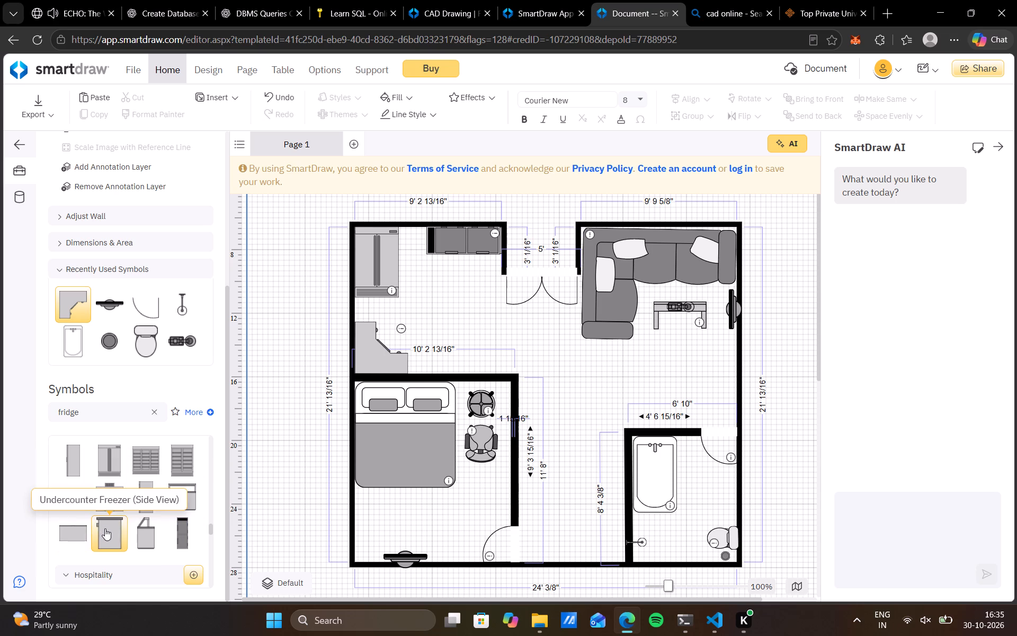
scroll(72, 529, down, 1)
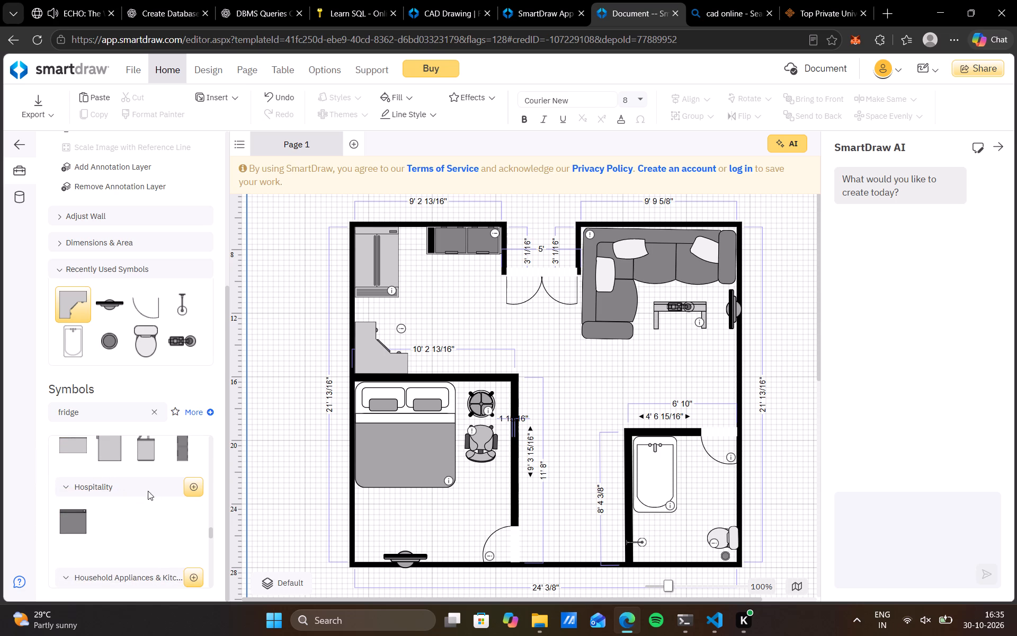
drag(73, 517, 139, 500)
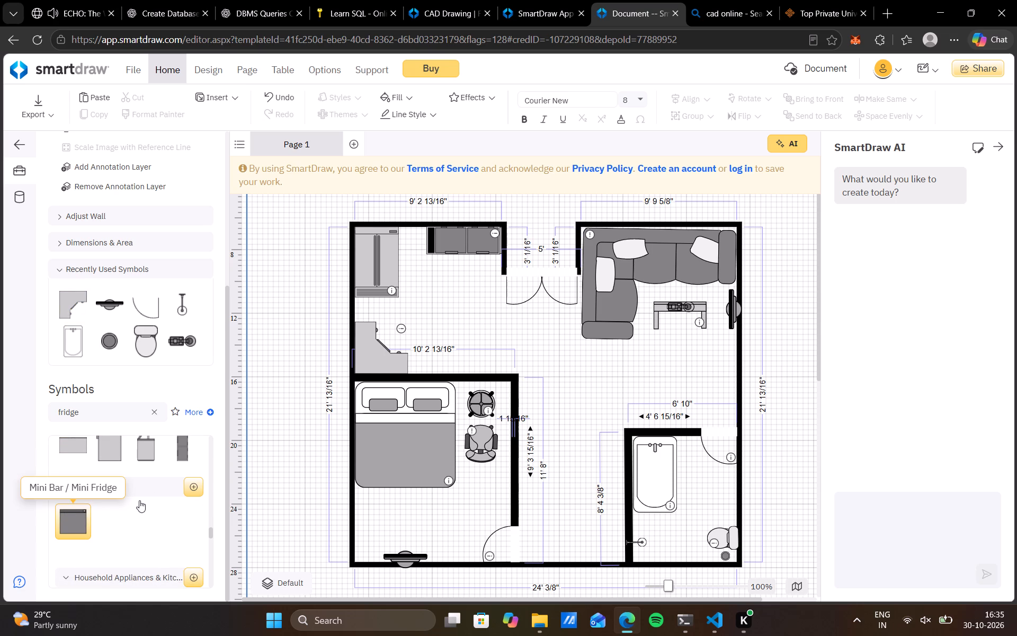
drag(139, 500, 174, 497)
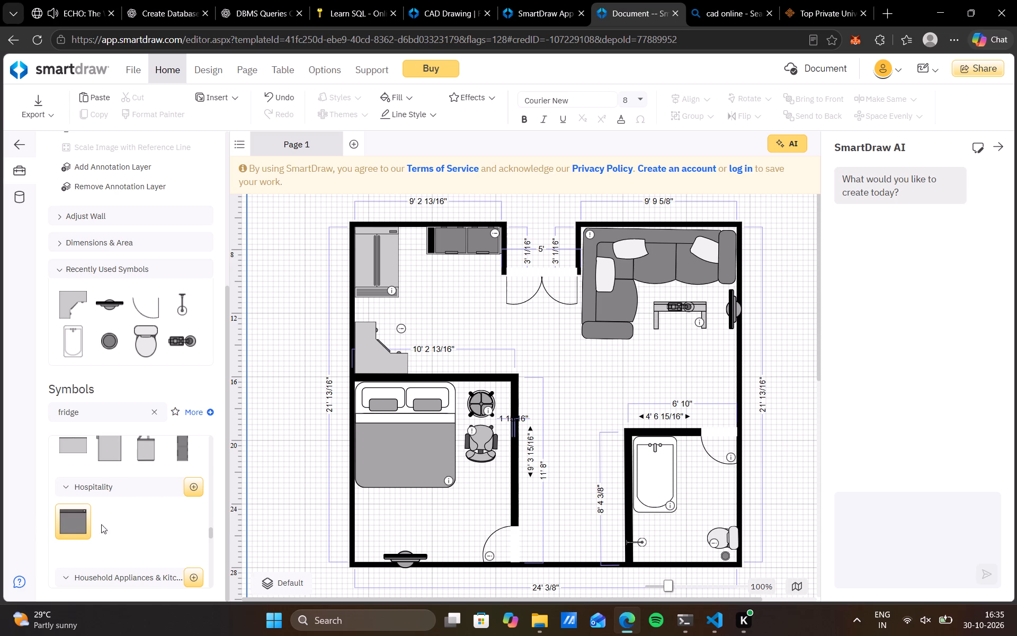
drag(63, 521, 80, 518)
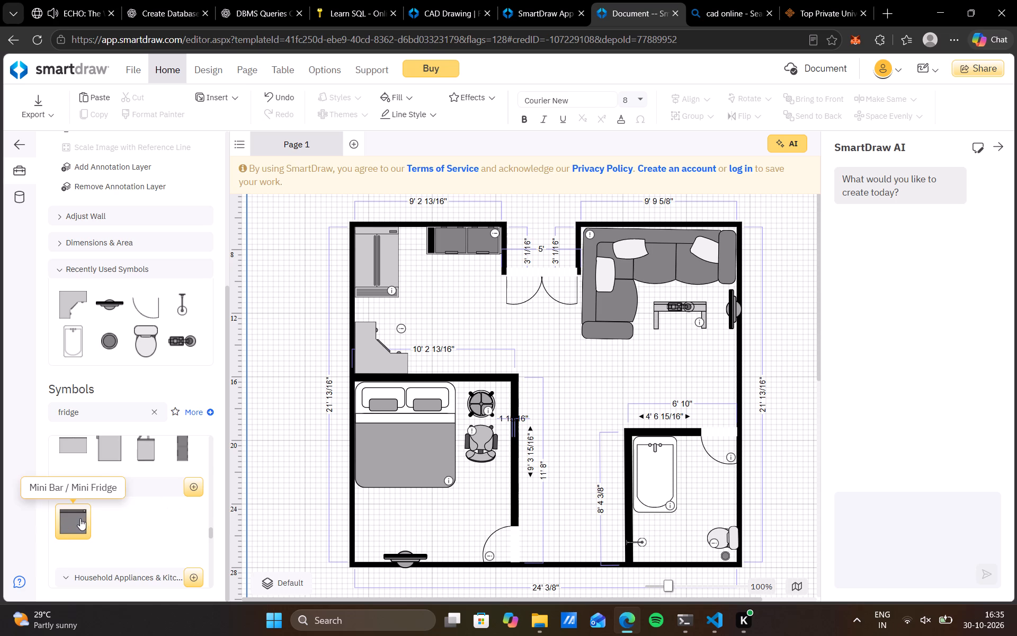
drag(80, 518, 374, 516)
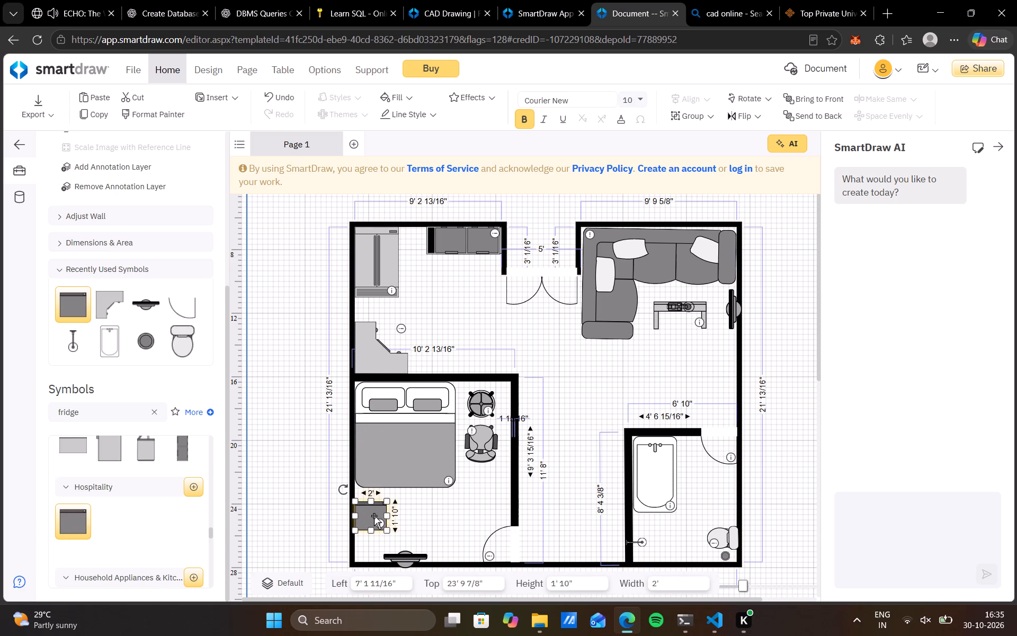
Rotate the mini fridge a quarter turn so its back faces the bedroom's outer wall.
drag(342, 489, 354, 537)
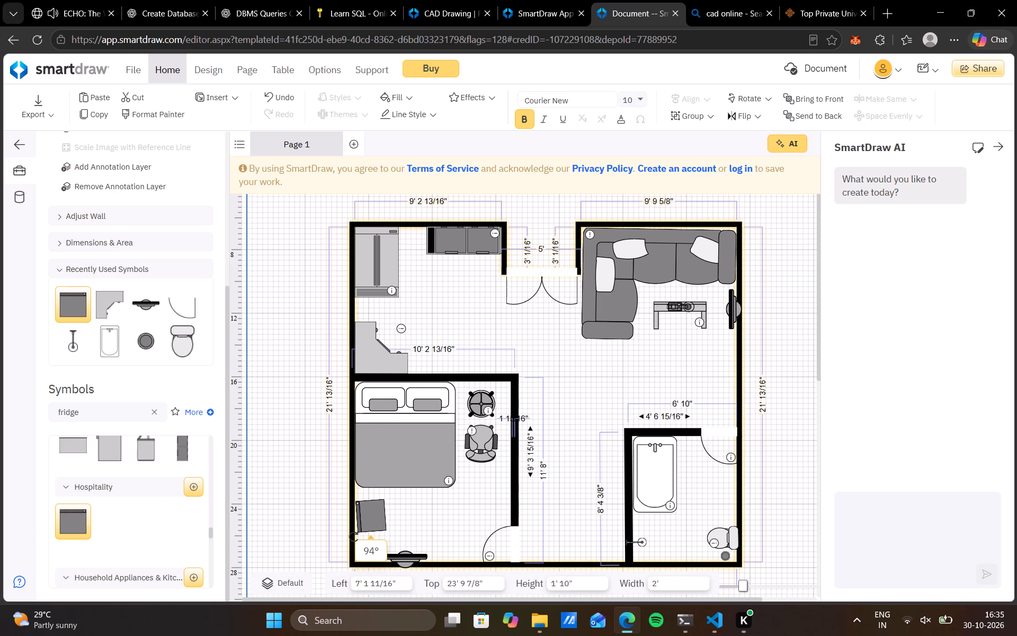
drag(354, 537, 352, 536)
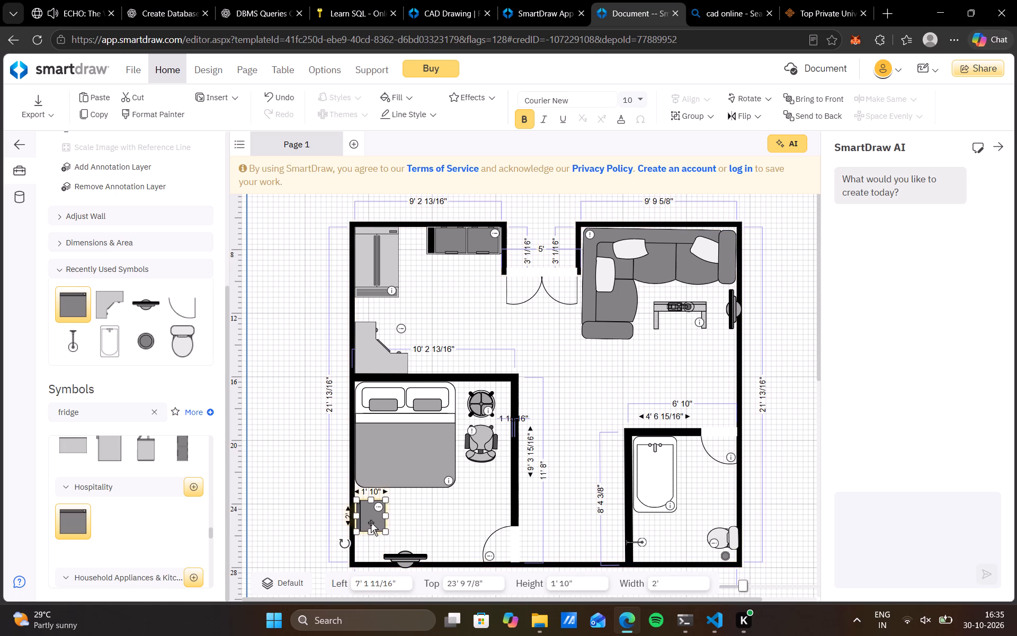
Nudge the mini fridge against the outer wall and further below the bed, to 7' 1/4" left, 24' 1 3/4" top.
key(Left)
key(Left)
key(Left)
key(Down)
key(Down)
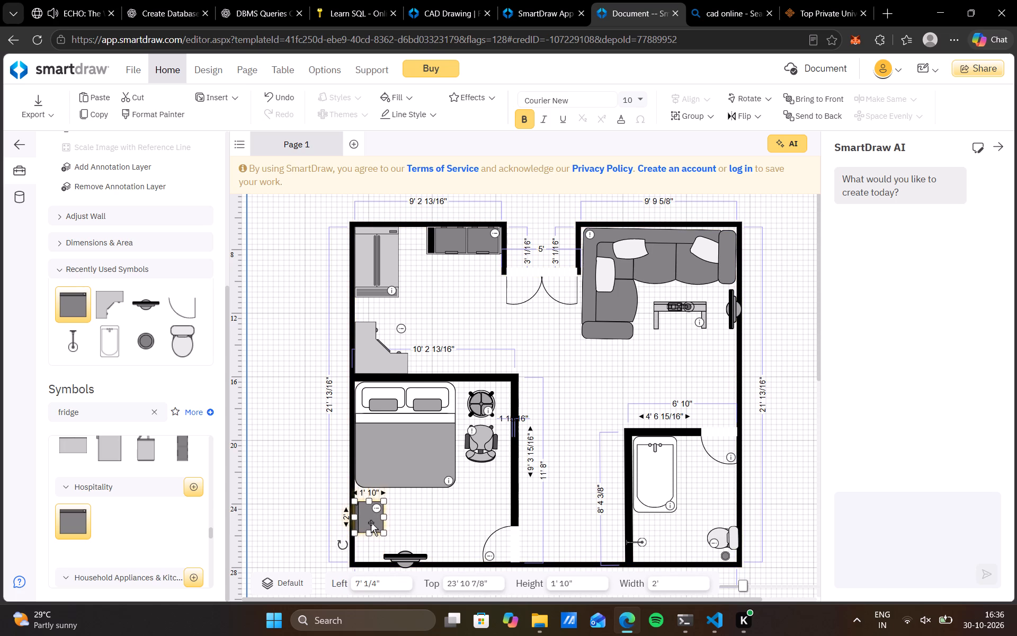
key(Down)
key(Down)
key(Down)
key(Down)
key(Down)
key(Down)
key(Down)
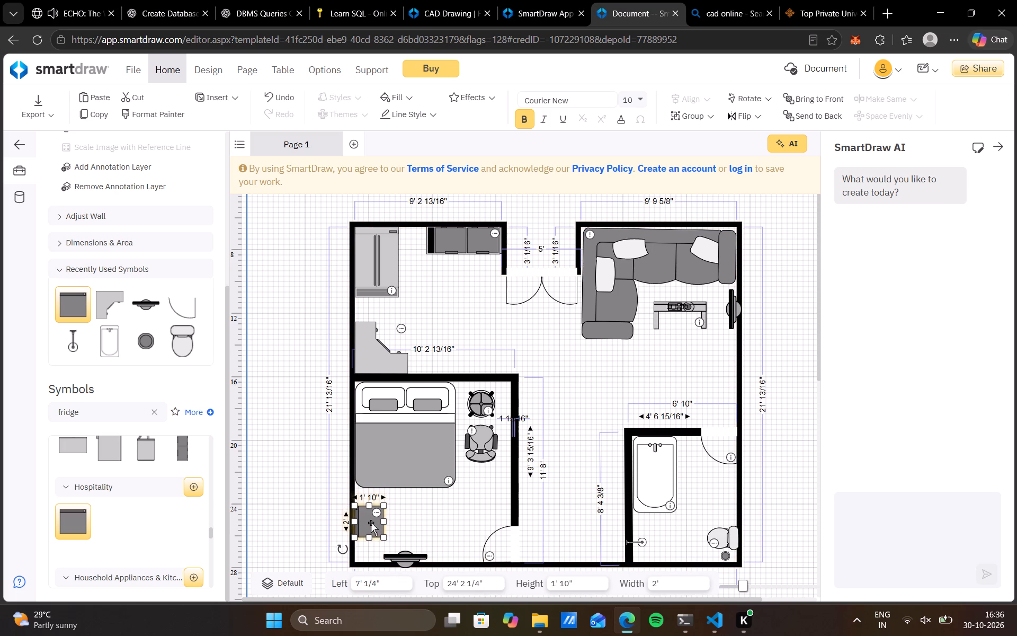
key(Right)
key(Left)
key(Down)
key(Up)
key(Up)
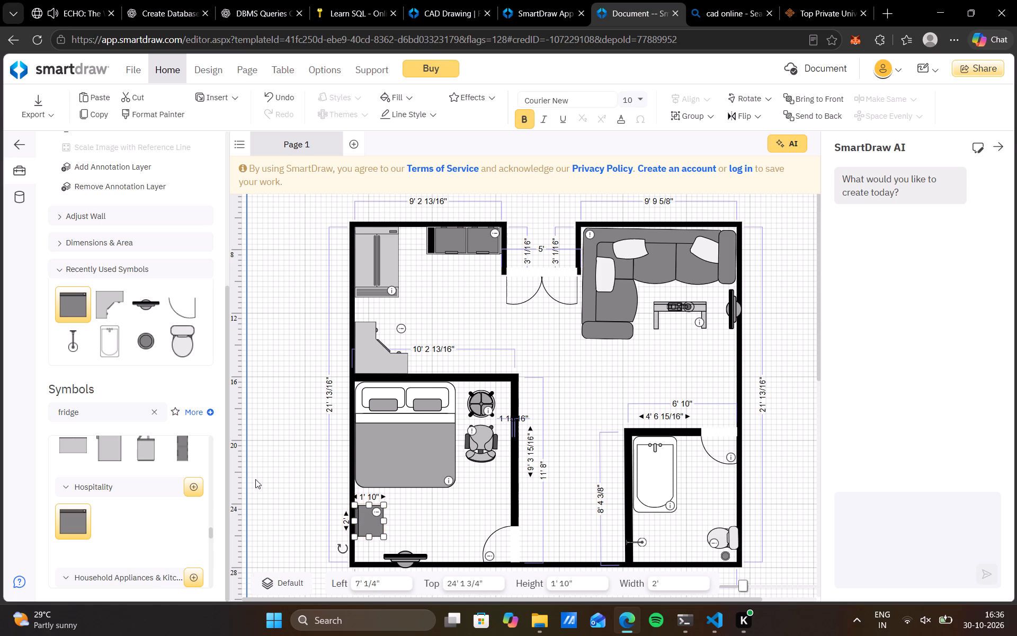
click(284, 475)
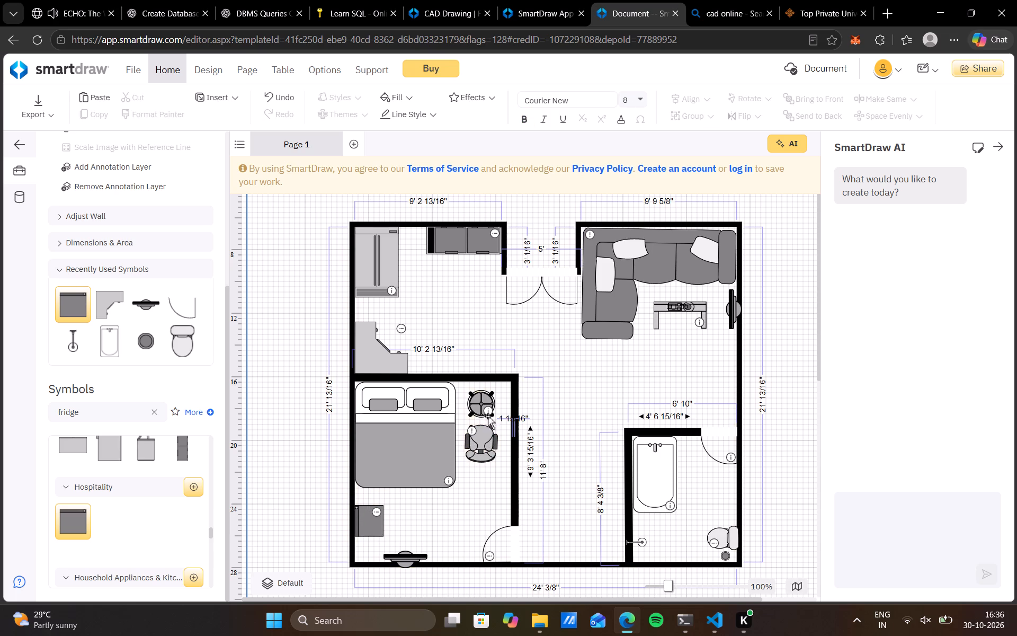
click(301, 396)
Search the symbols for kitchen and place a Wall Shelf just above the bedroom's upper wall, about 12' 8 11/16" left, 15' 2" top.
click(148, 412)
text(kitchen)
key(Return)
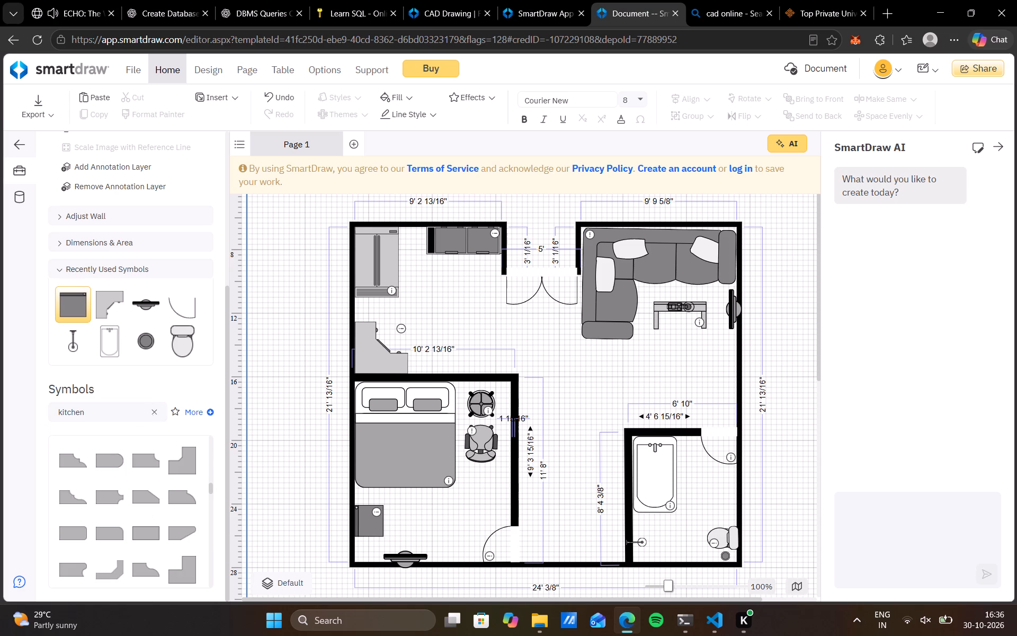
scroll(192, 438, down, 2)
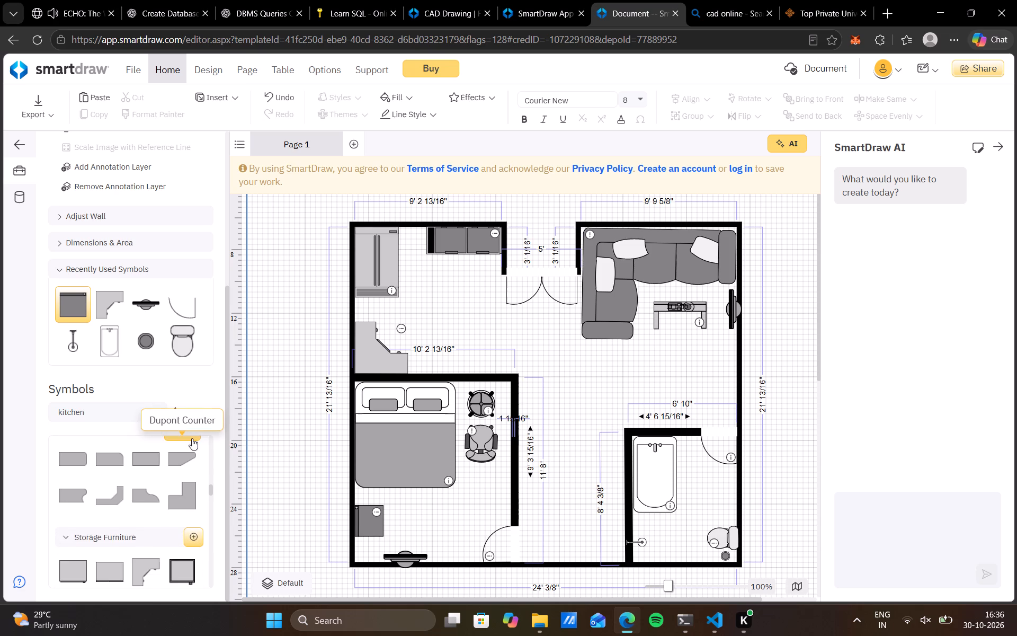
scroll(192, 438, down, 1)
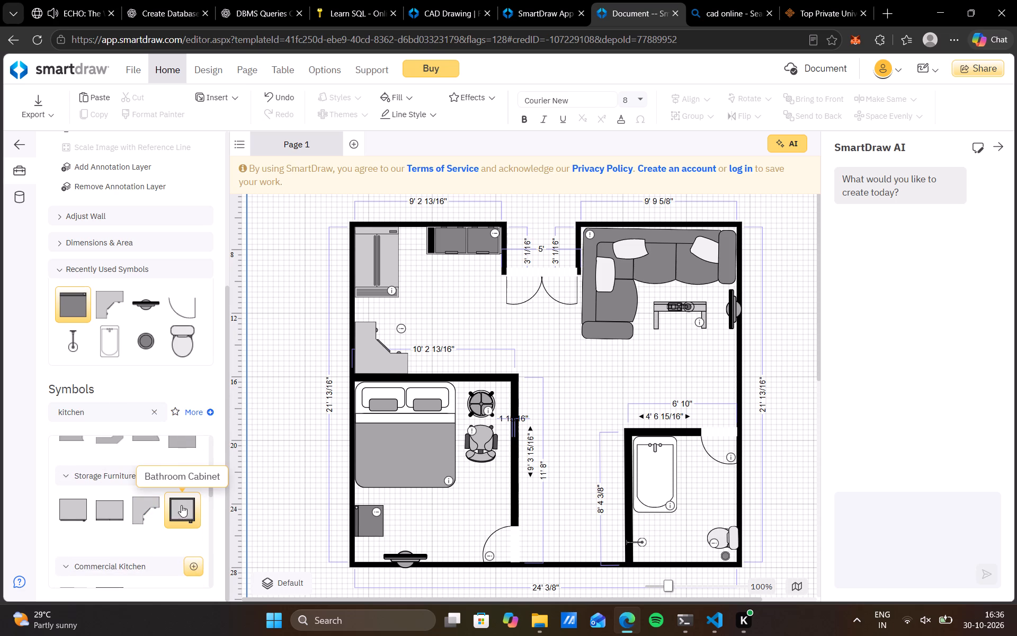
scroll(151, 537, down, 1)
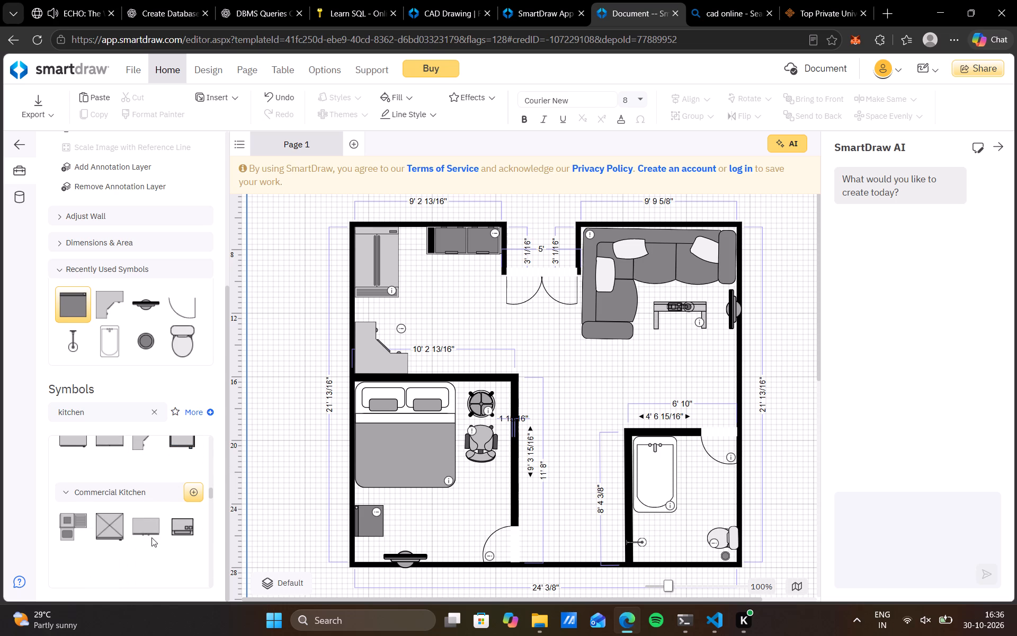
scroll(151, 537, down, 2)
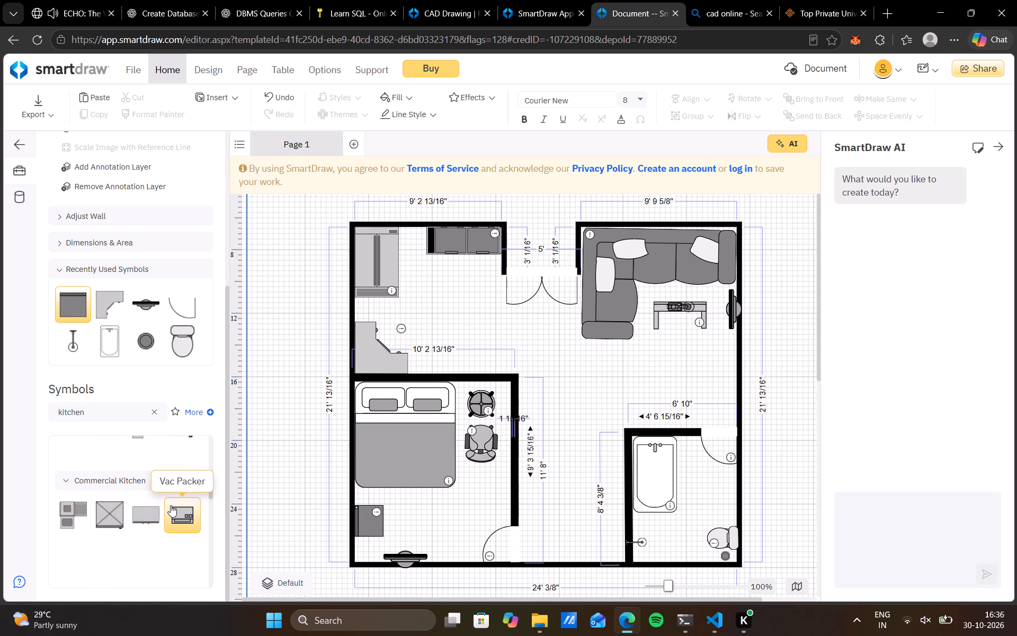
scroll(171, 505, down, 1)
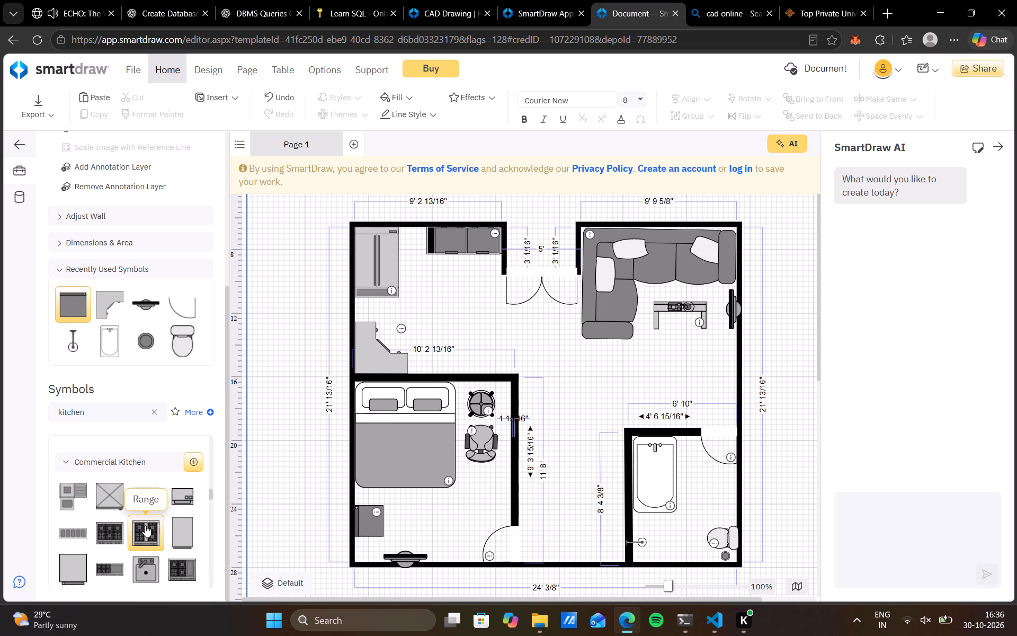
scroll(105, 542, down, 1)
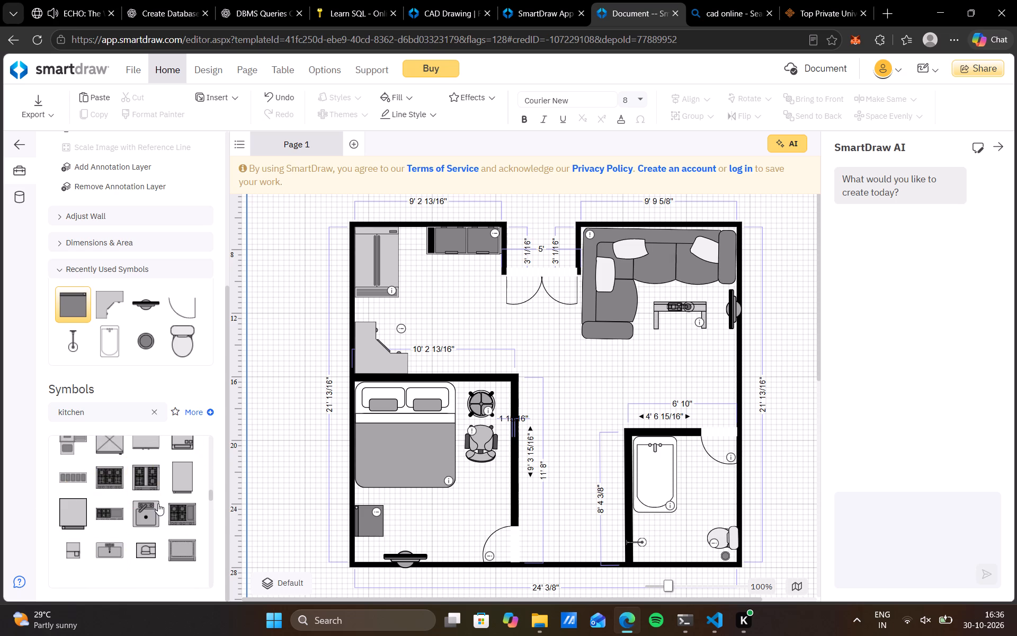
scroll(156, 504, down, 1)
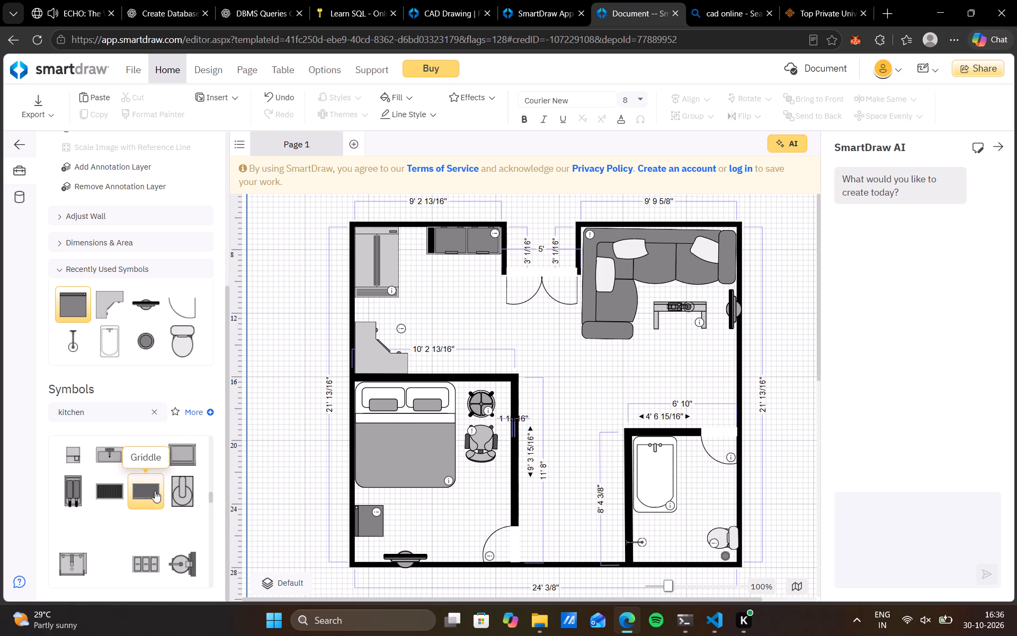
scroll(92, 523, down, 2)
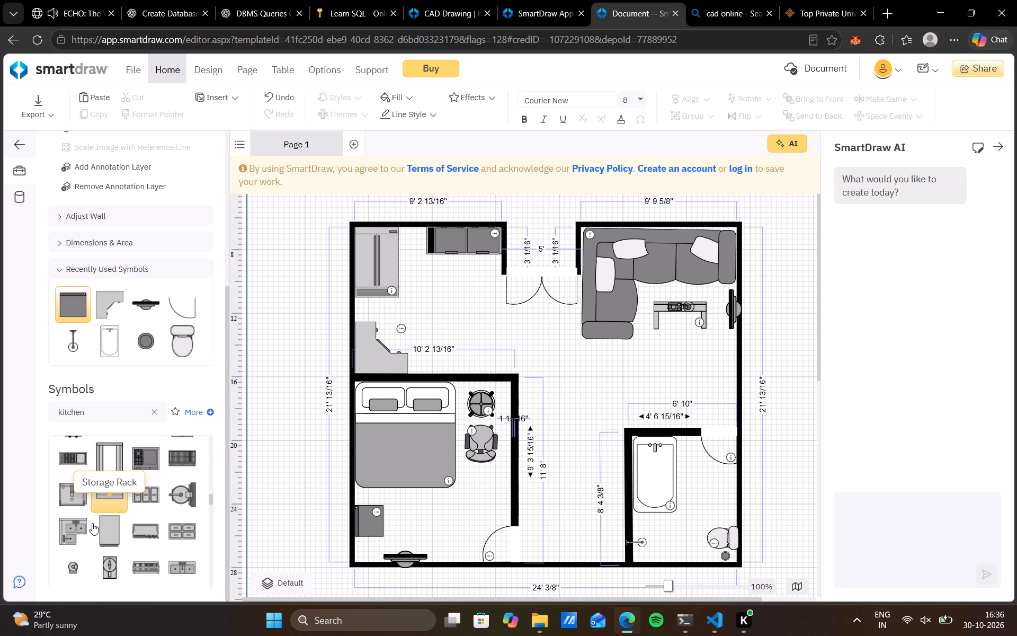
scroll(92, 523, down, 2)
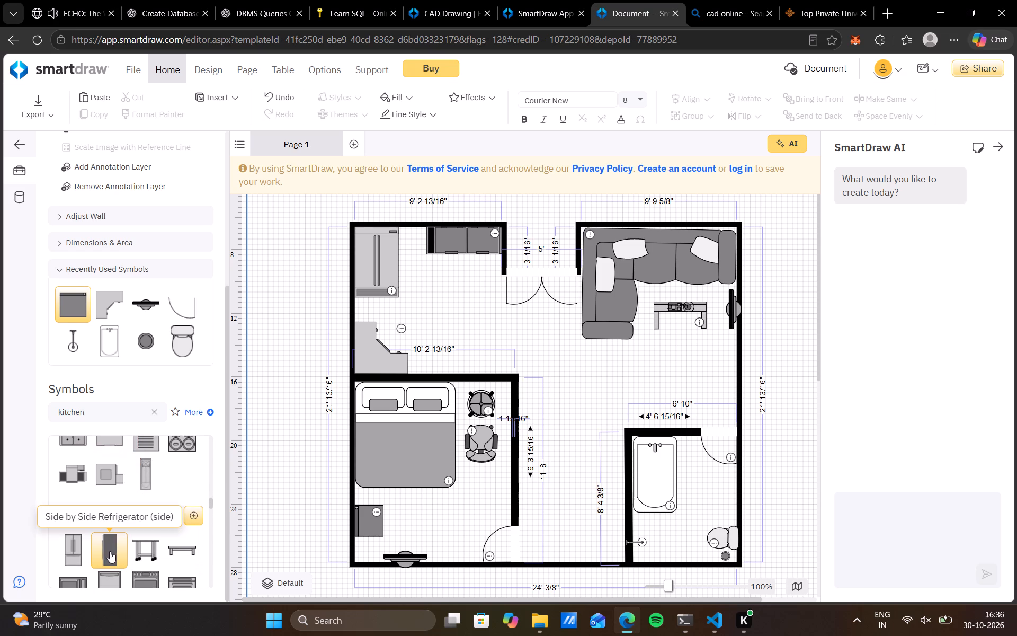
scroll(108, 536, down, 1)
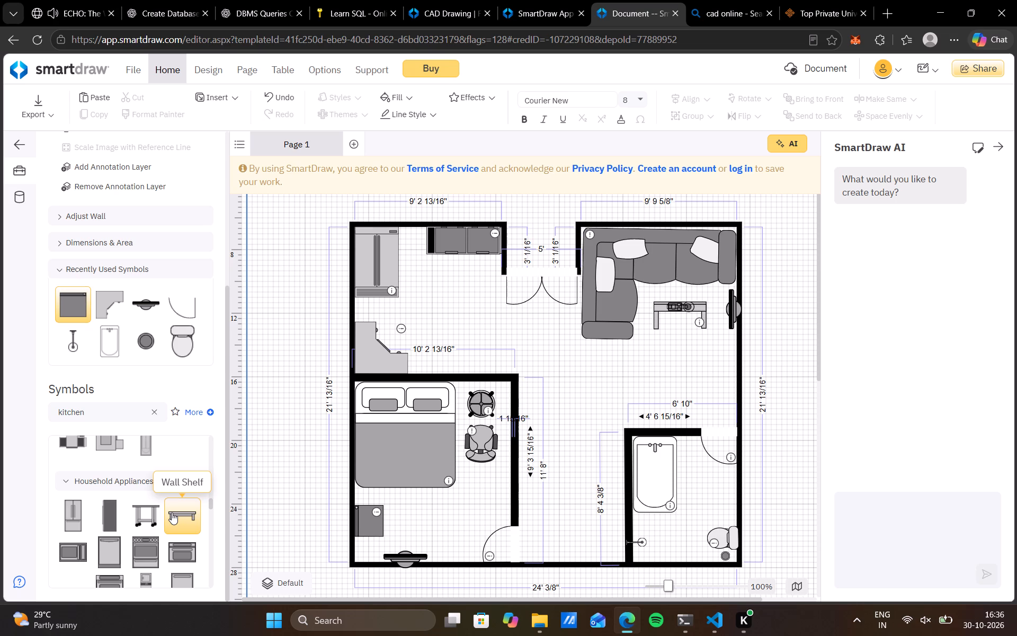
drag(172, 513, 300, 462)
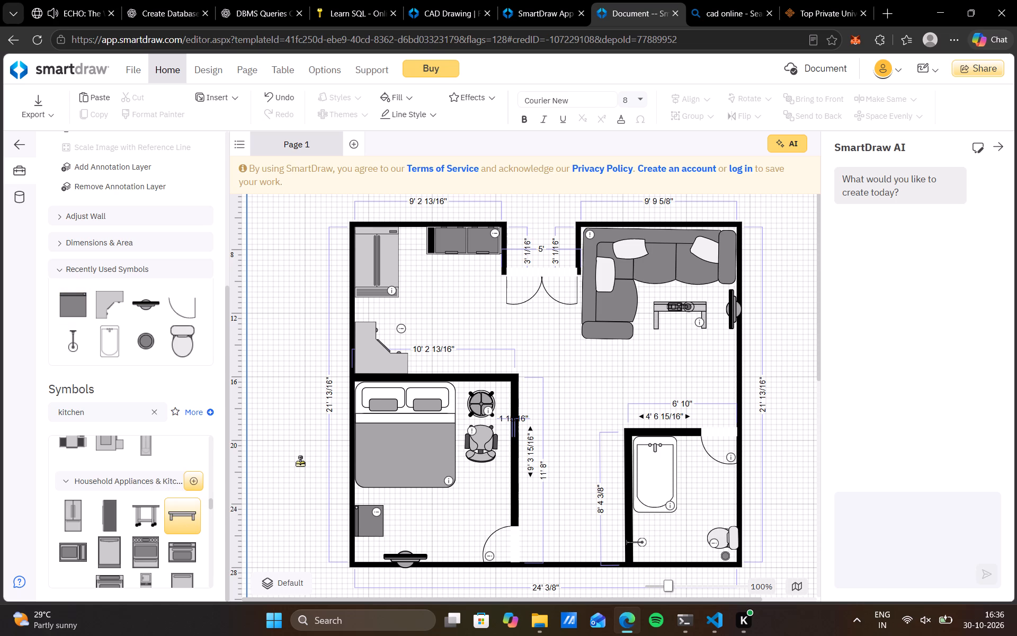
drag(300, 462, 460, 368)
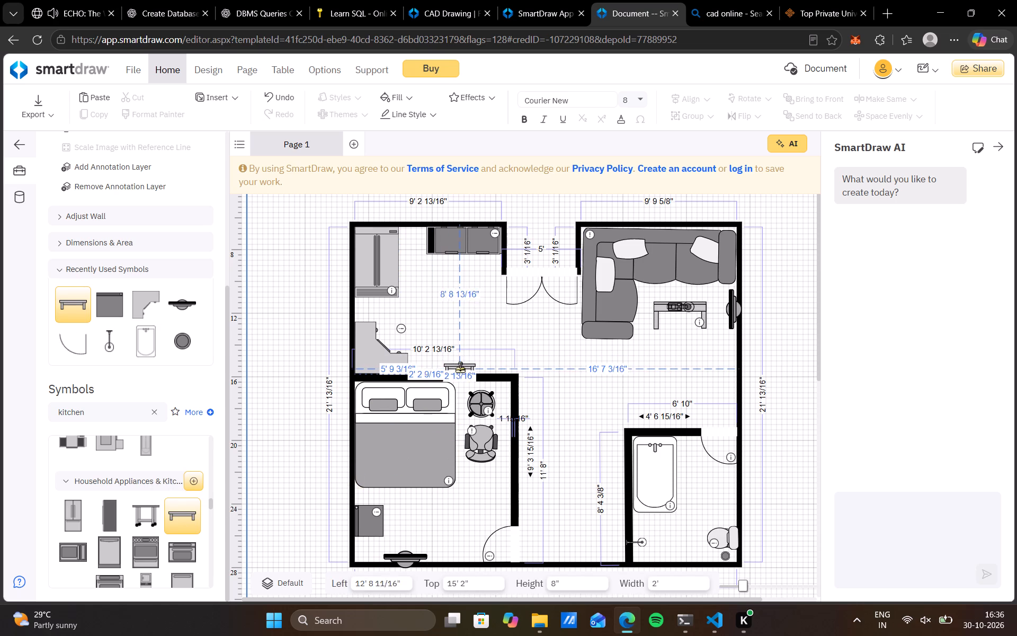
drag(460, 368, 459, 367)
click(295, 344)
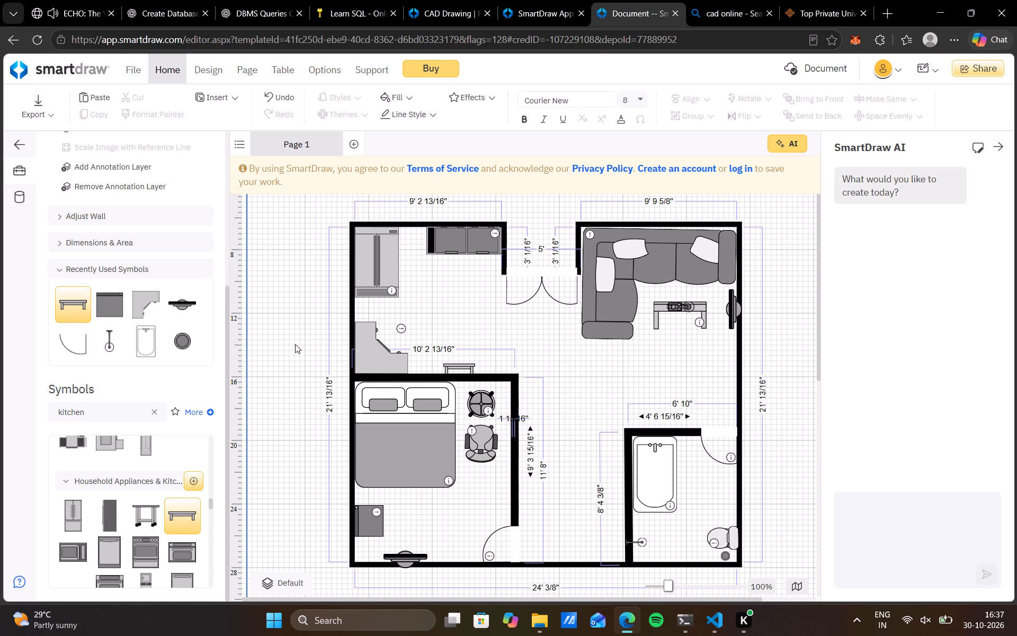
click(295, 344)
Place a Washer & Dryer from the kitchen symbols between bedroom and bathroom at the lower outer wall, about 18' 4 1/2" left, 23' 11 5/8" top.
scroll(141, 540, down, 1)
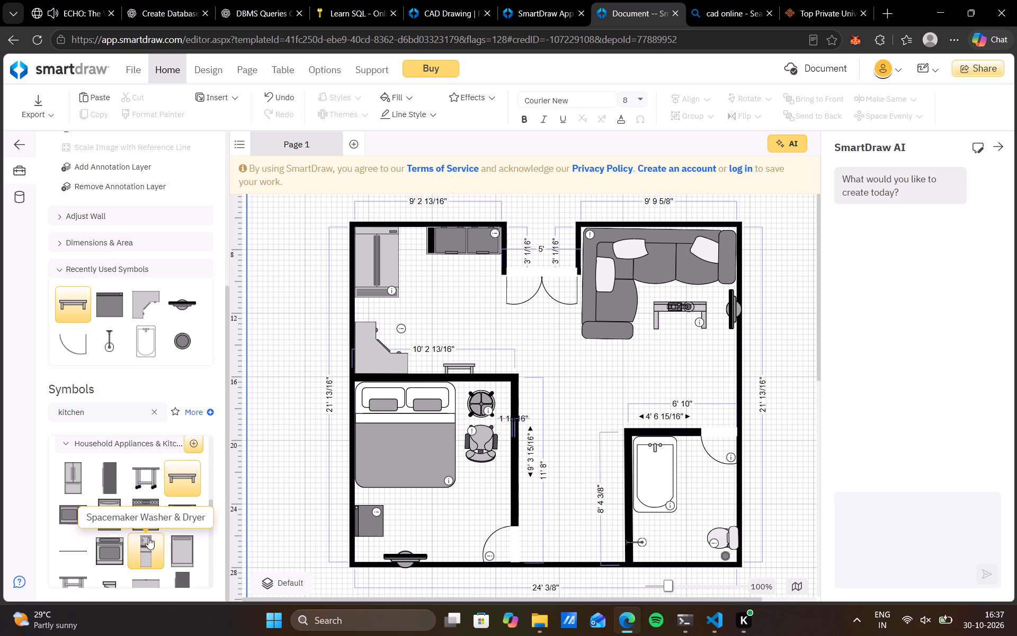
scroll(181, 533, down, 1)
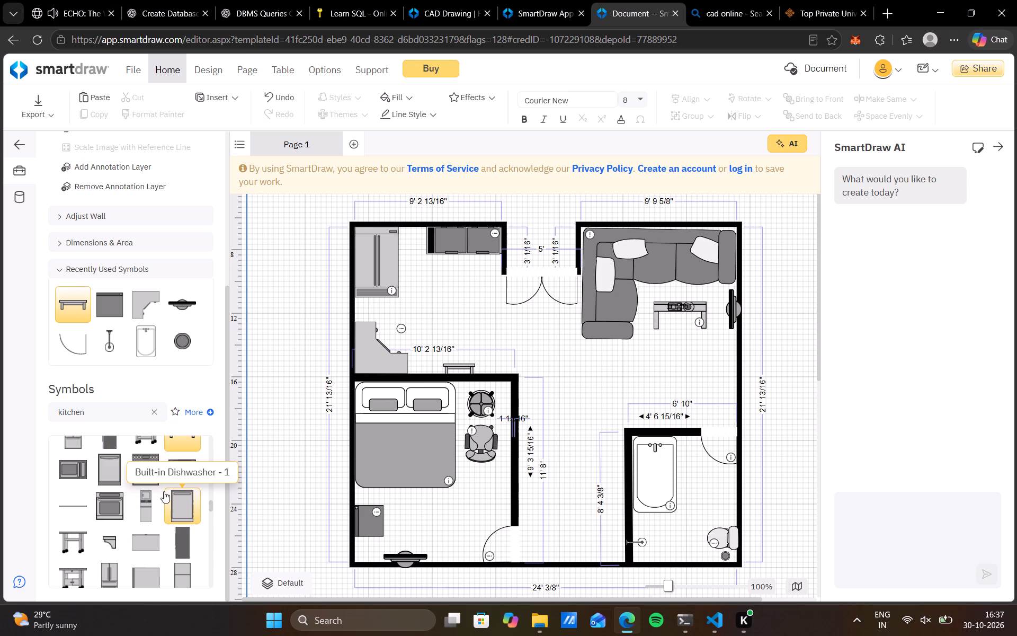
scroll(158, 493, down, 1)
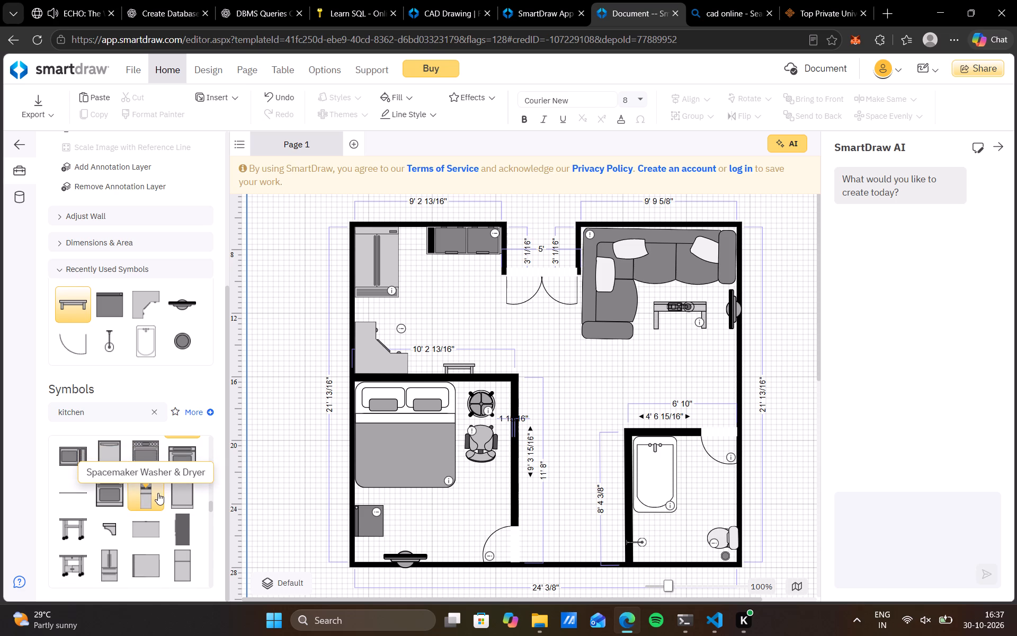
scroll(158, 493, down, 2)
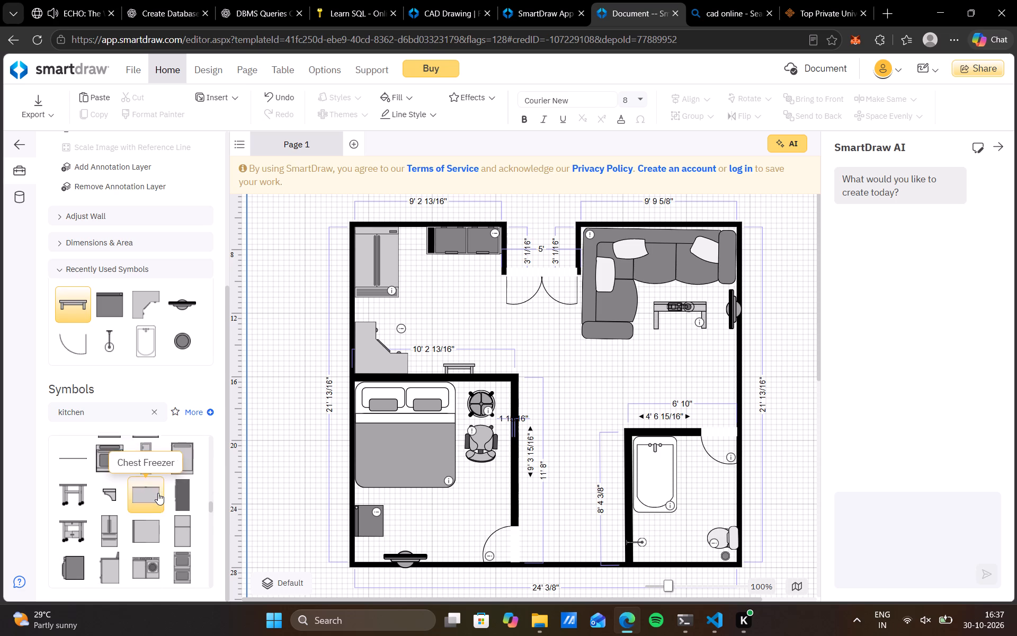
scroll(158, 493, down, 1)
drag(153, 528, 570, 528)
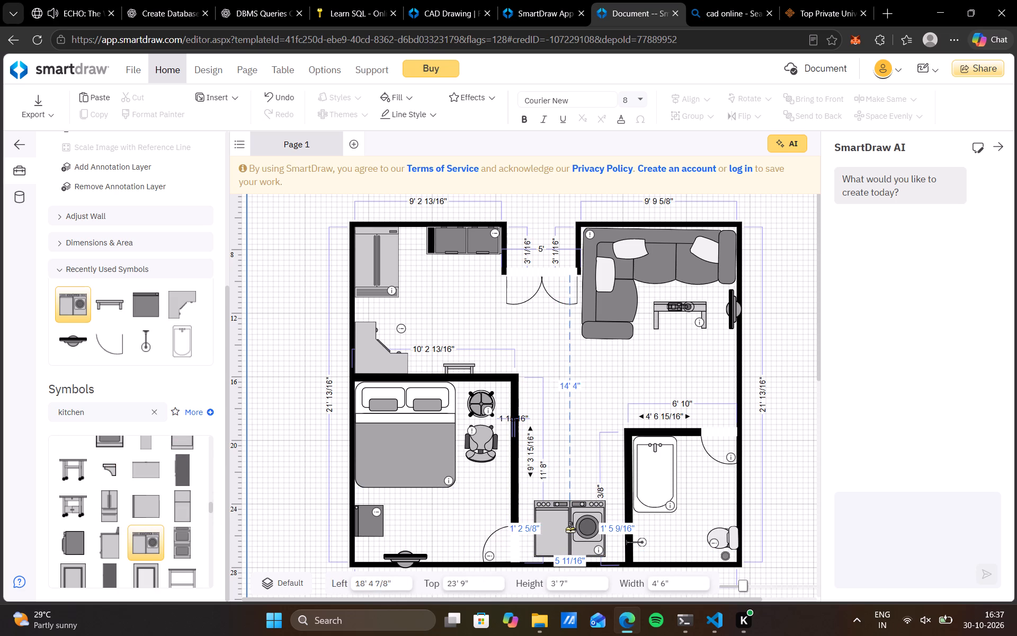
drag(570, 528, 572, 532)
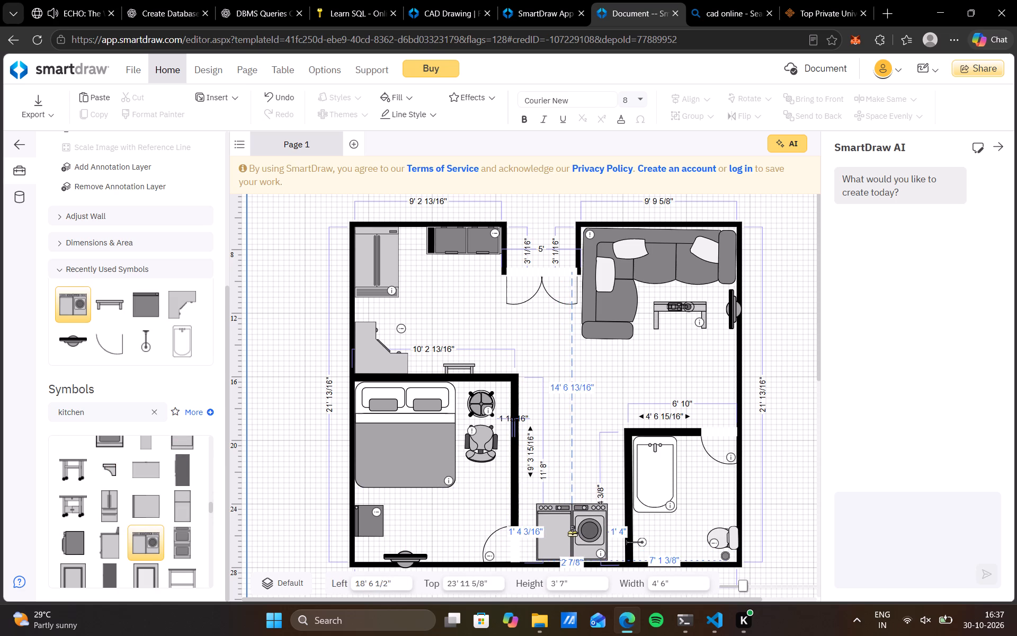
drag(572, 532, 569, 529)
click(569, 529)
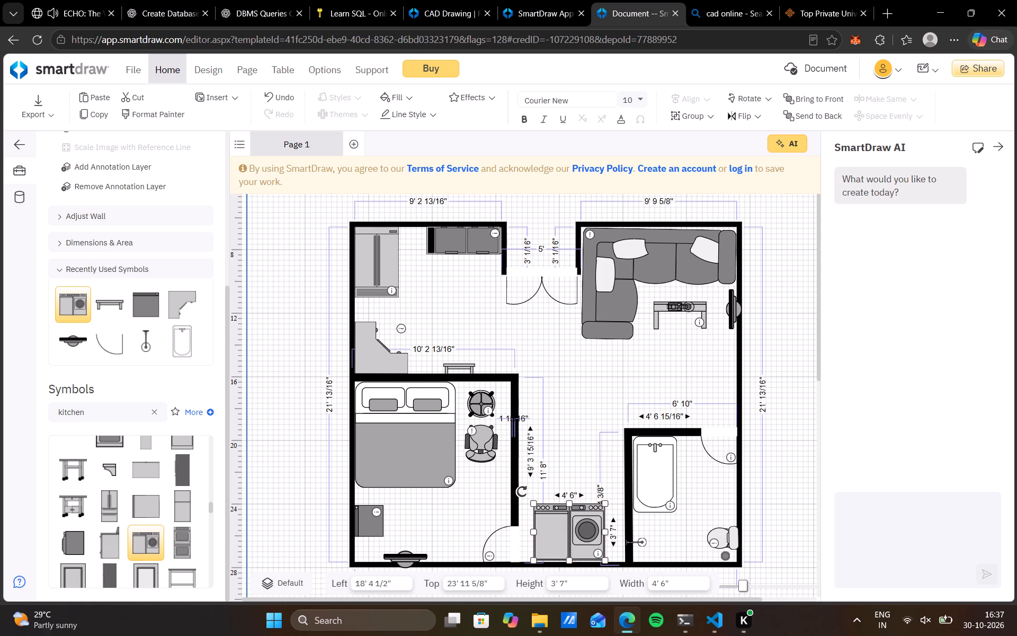
Rotate the washer and dryer about 180° so its control strip faces the lower outer wall.
drag(522, 491, 634, 579)
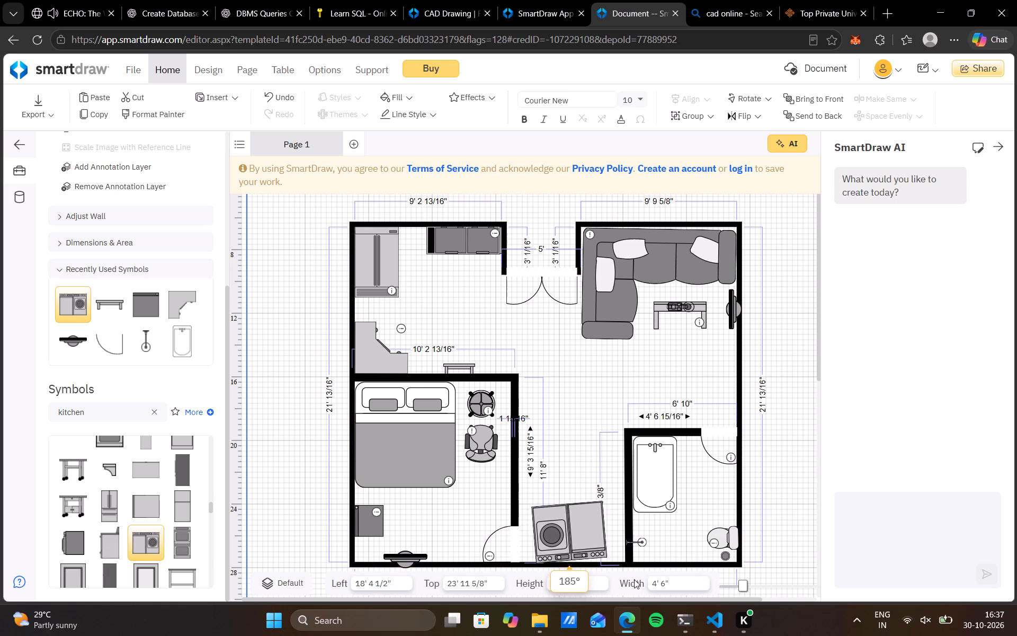
drag(634, 579, 627, 579)
click(613, 569)
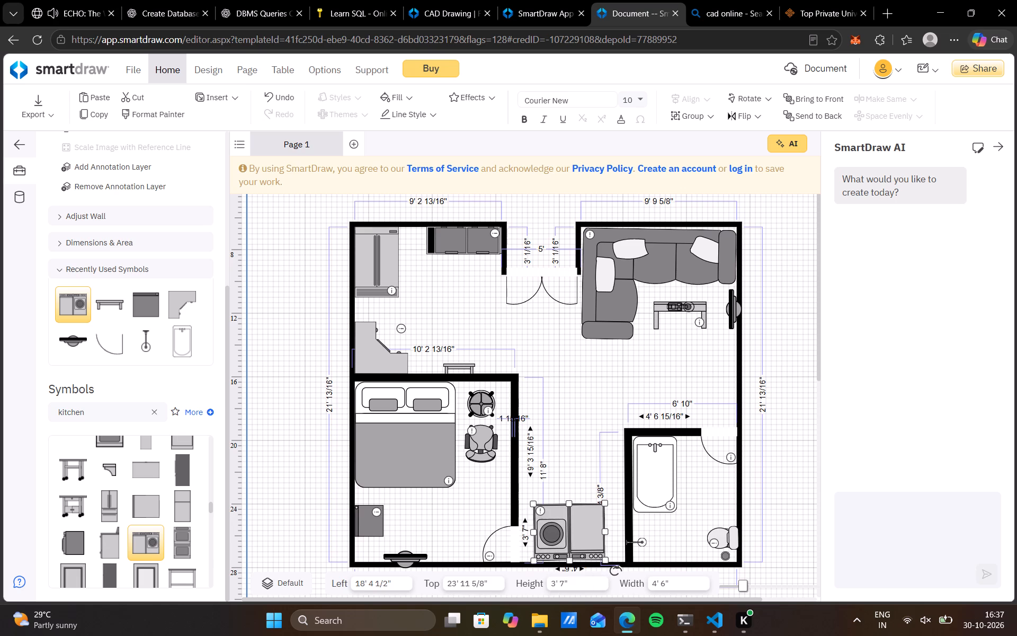
click(613, 569)
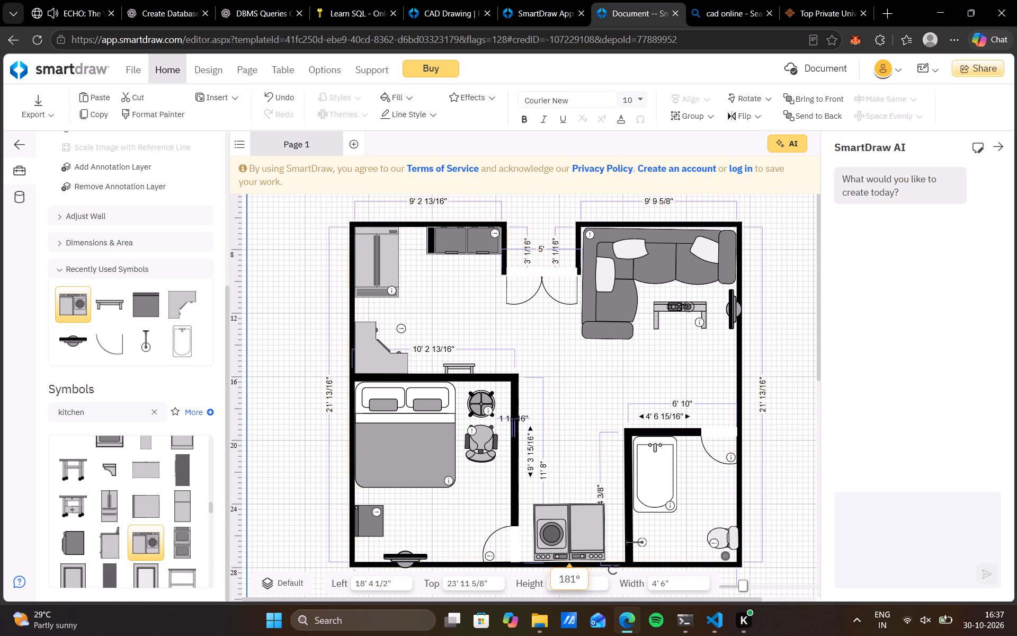
click(603, 559)
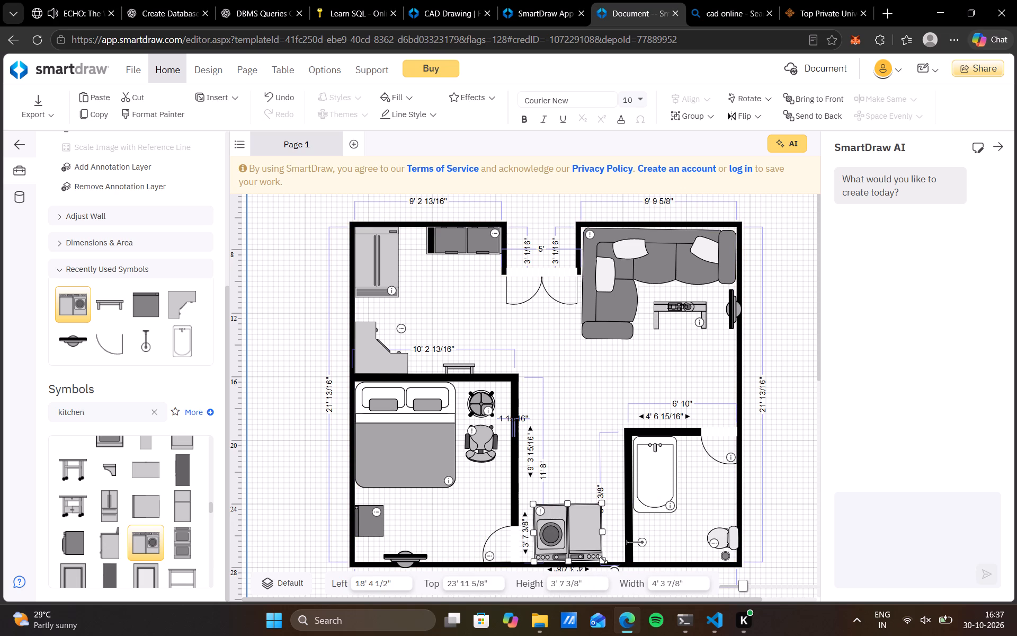
click(593, 545)
click(619, 569)
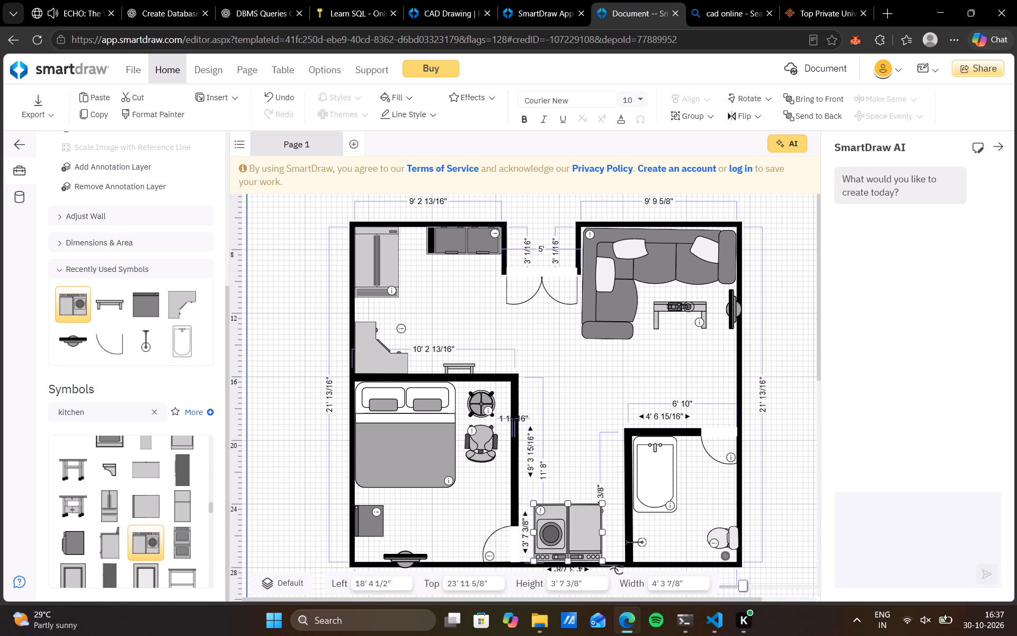
Nudge the washer and dryer toward the bathroom and slightly down, to 18' 8 5/16" left, 24' 1/8" top.
key(Right)
key(Right)
key(Right)
key(Right)
key(Right)
key(Right)
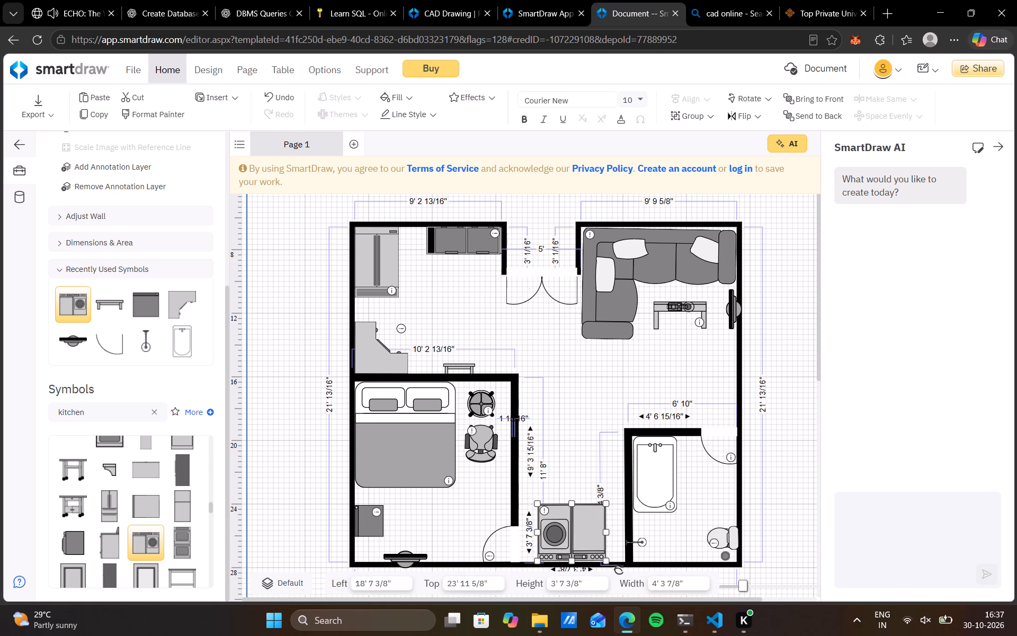
key(Right)
key(Right)
key(Down)
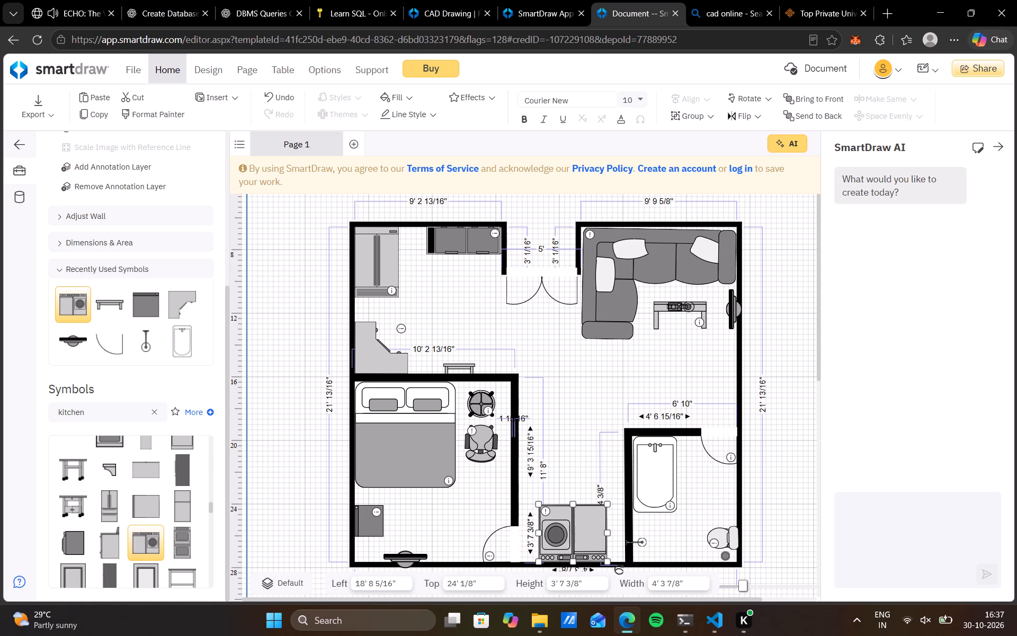
Shrink the washer and dryer from its upper bedroom-side corner to about 3' 9 1/16" wide and 3' 1 1/8" high.
click(538, 502)
drag(539, 505, 544, 510)
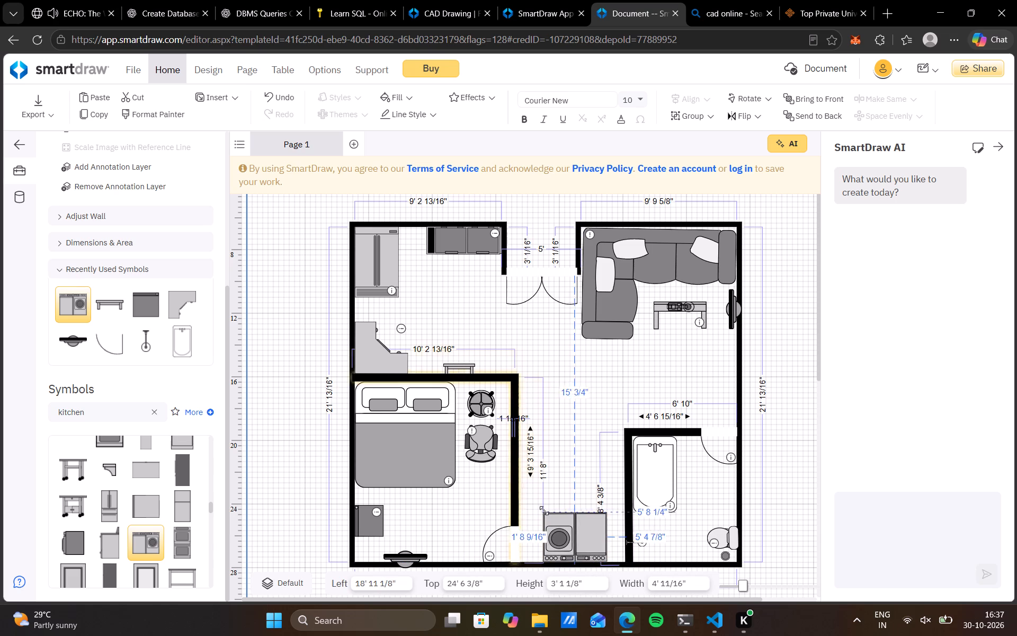
drag(544, 510, 549, 517)
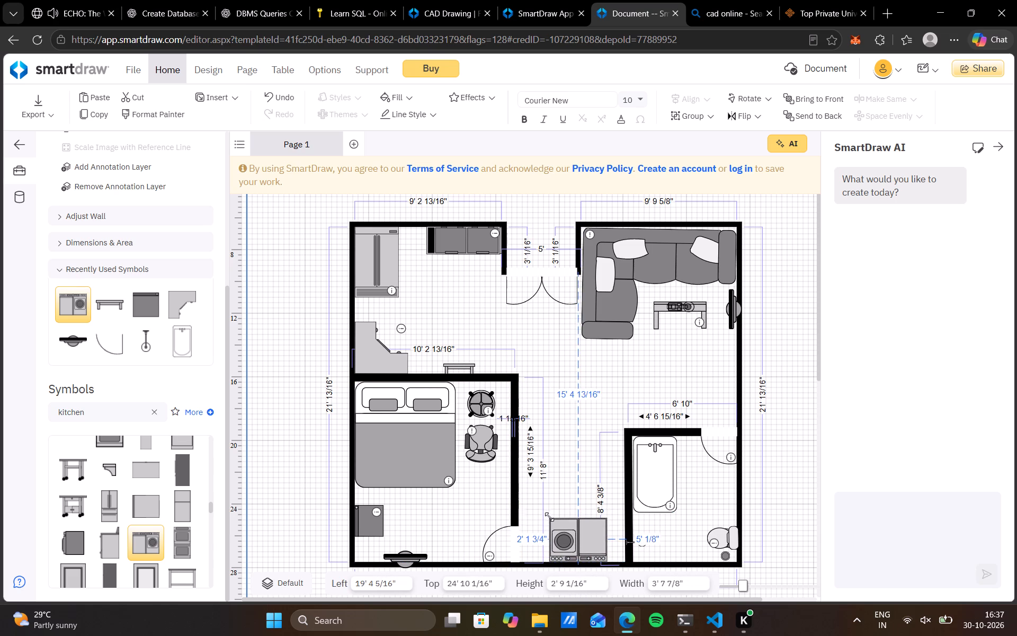
drag(549, 517, 548, 514)
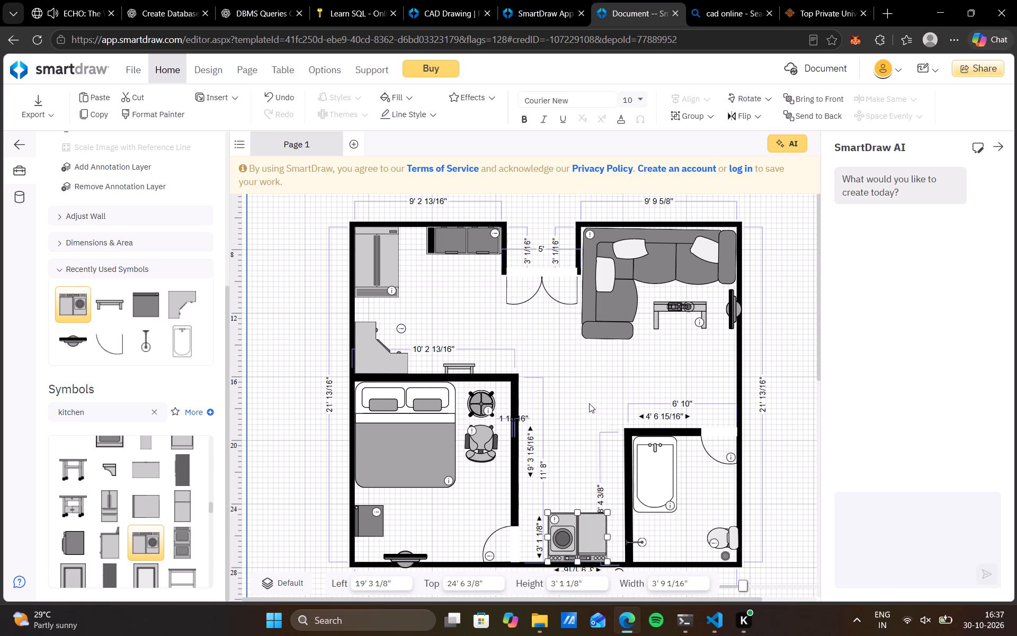
Nudge the resized washer and dryer back toward the bedroom wall, to about 18' 11" left, and deselect it.
click(581, 397)
click(579, 536)
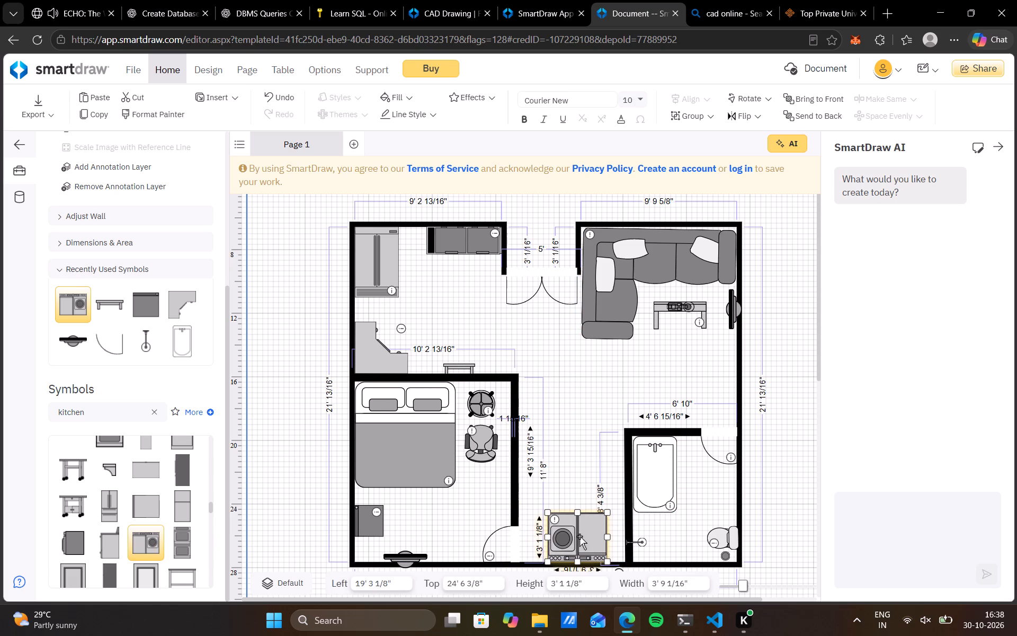
key(Left)
key(Left)
key(Left)
key(Left)
key(Left)
key(Left)
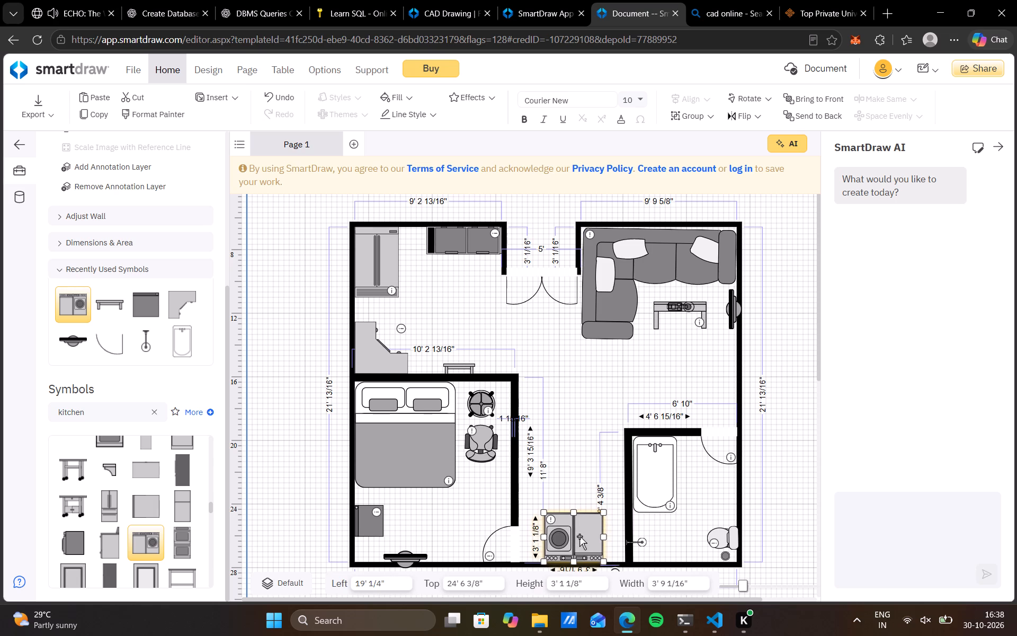
click(849, 400)
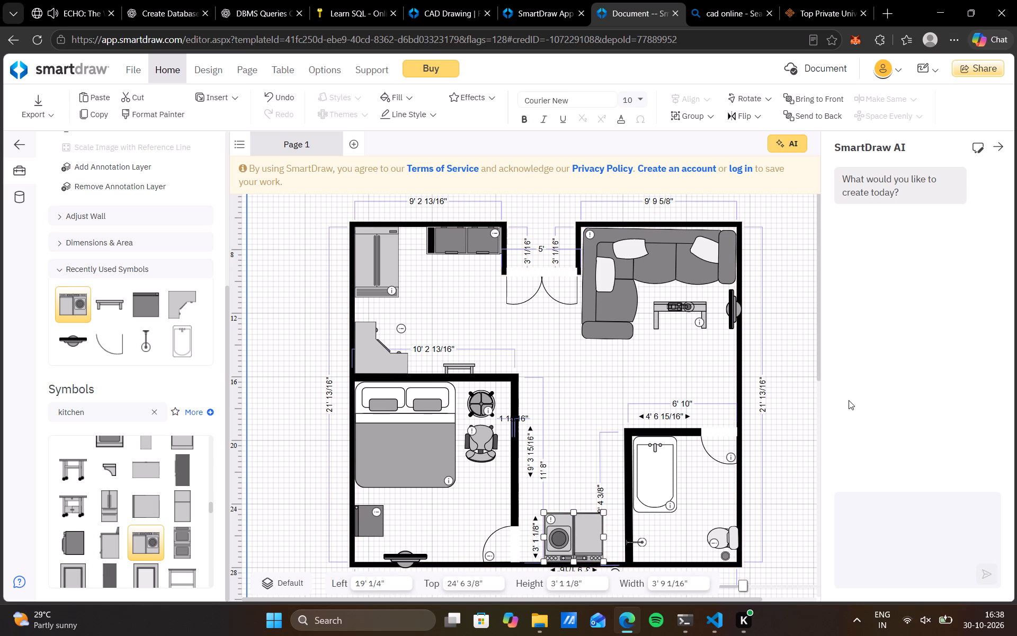
key(Left)
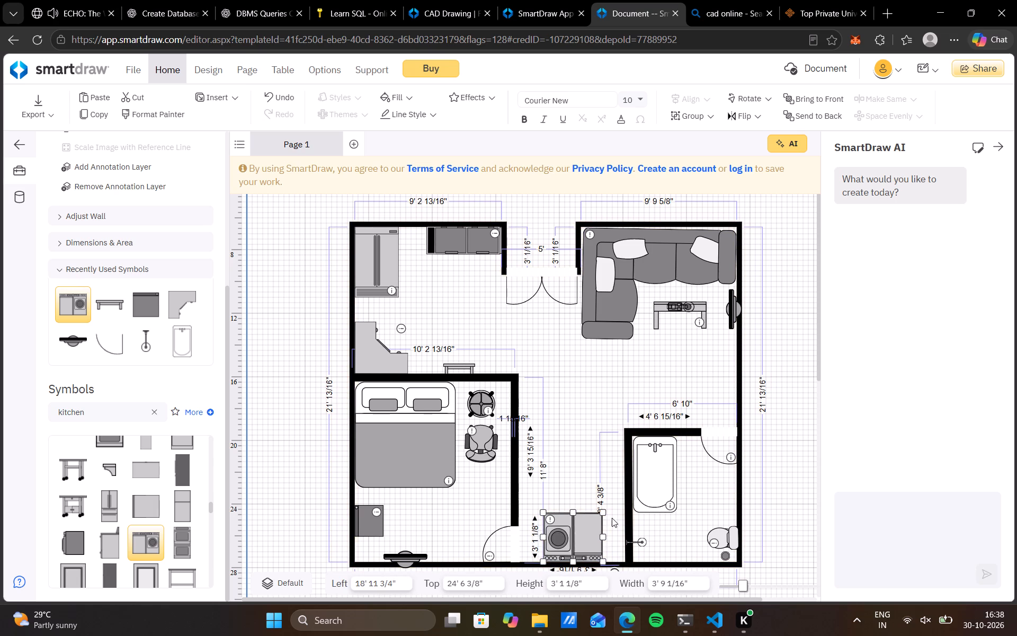
key(Left)
click(783, 437)
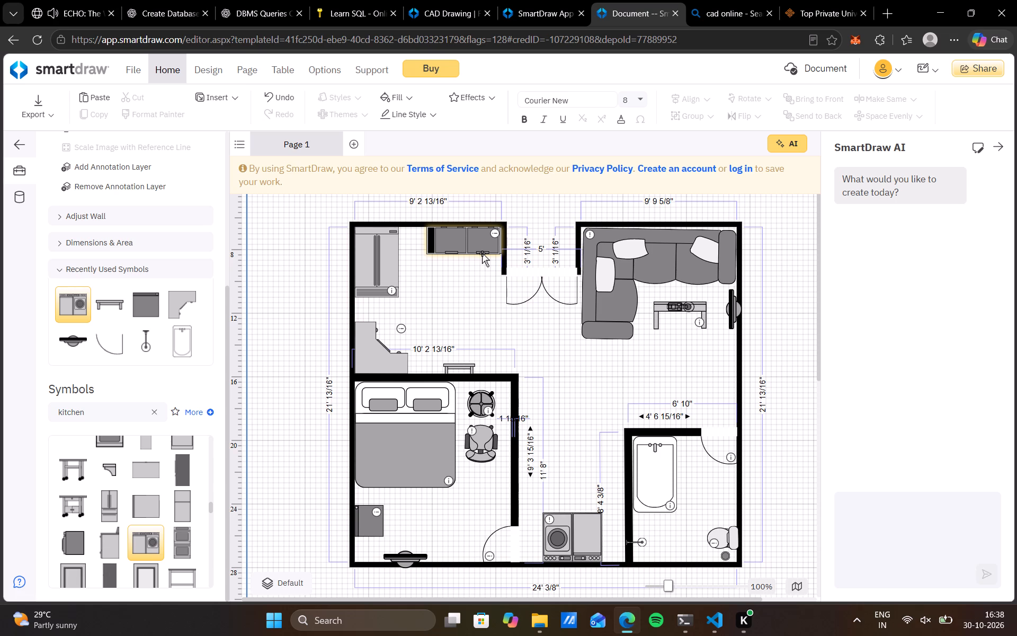
Browse the household appliance and kitchen symbols for further items to add to the floor plan.
scroll(154, 558, down, 1)
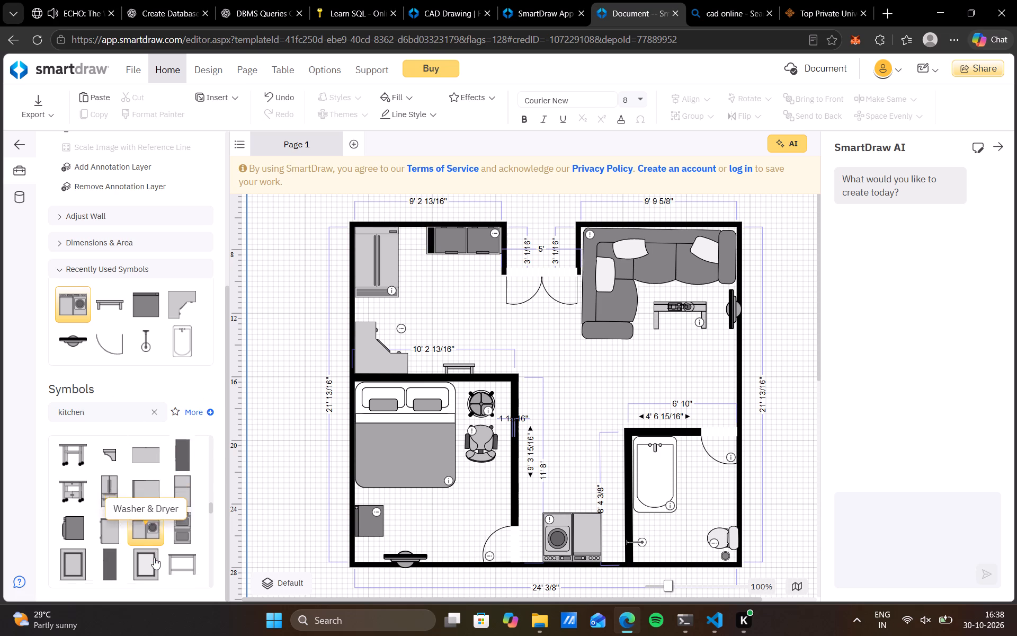
scroll(154, 558, down, 2)
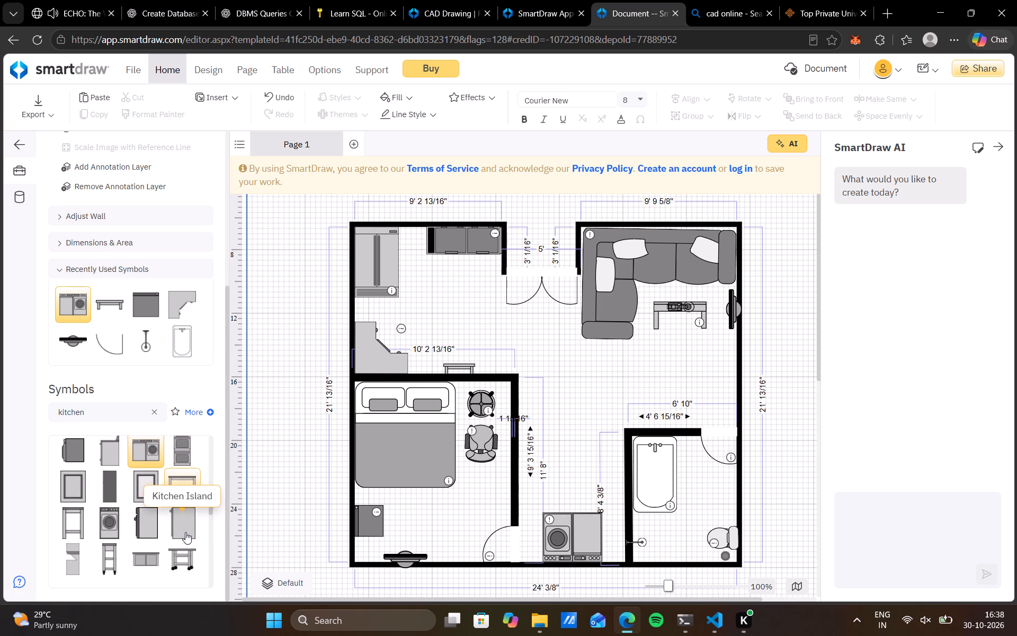
scroll(185, 532, down, 1)
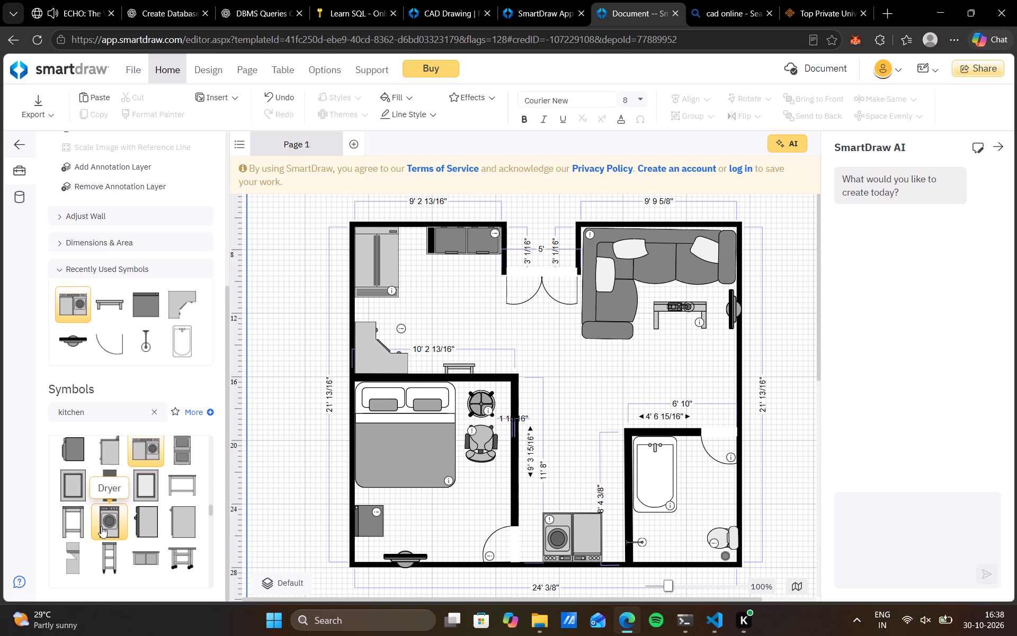
scroll(101, 526, down, 1)
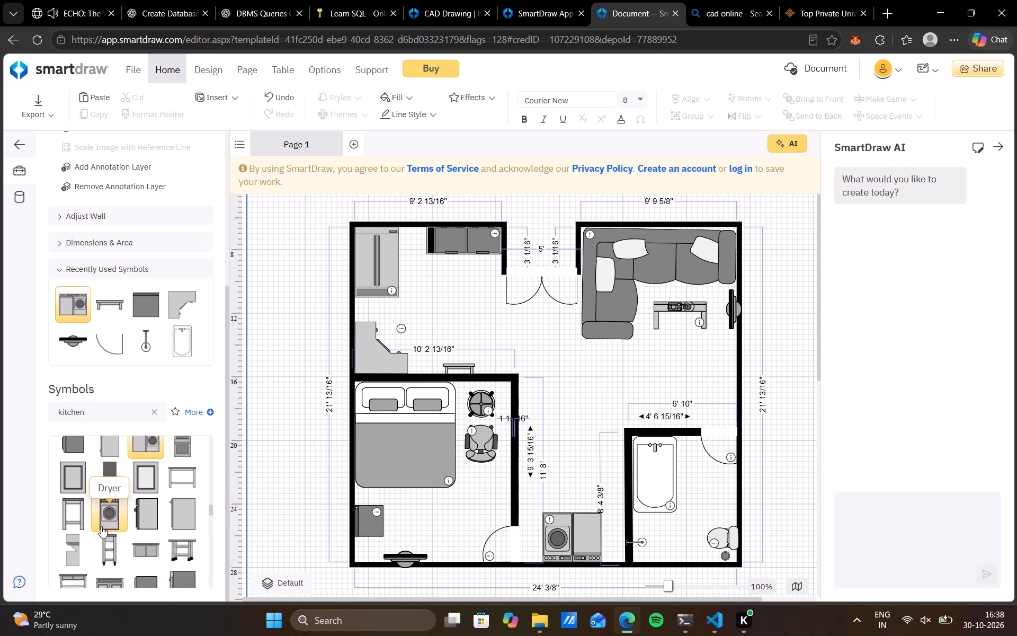
scroll(101, 526, down, 2)
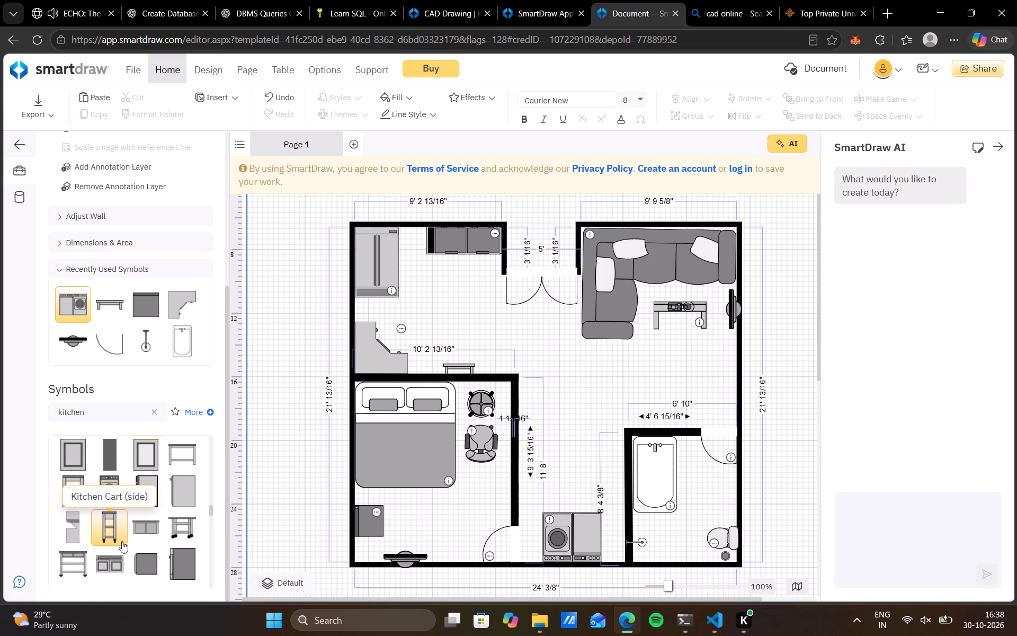
scroll(122, 541, down, 1)
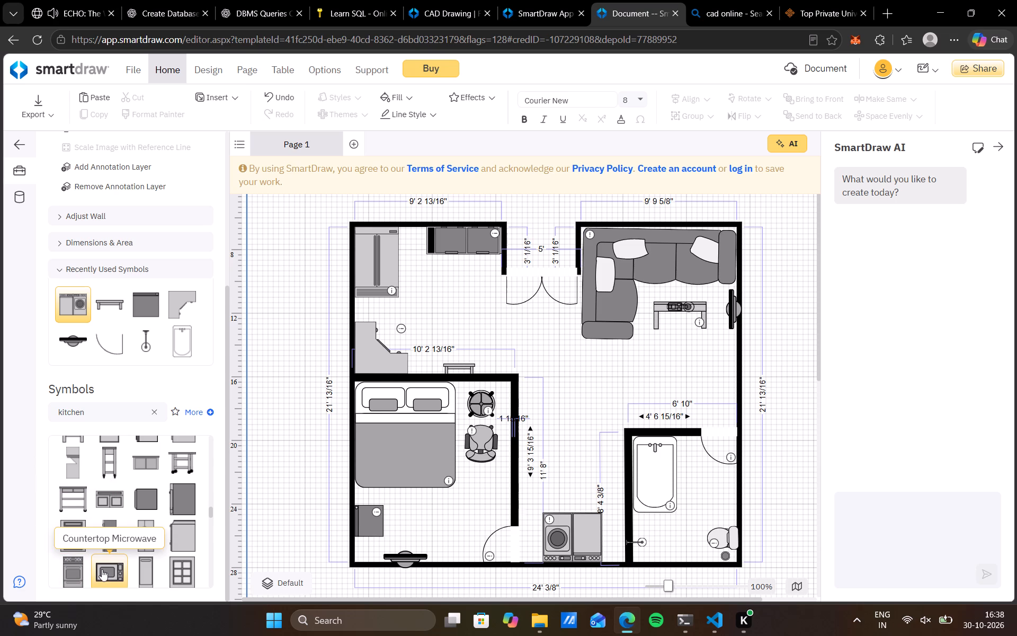
scroll(102, 569, down, 1)
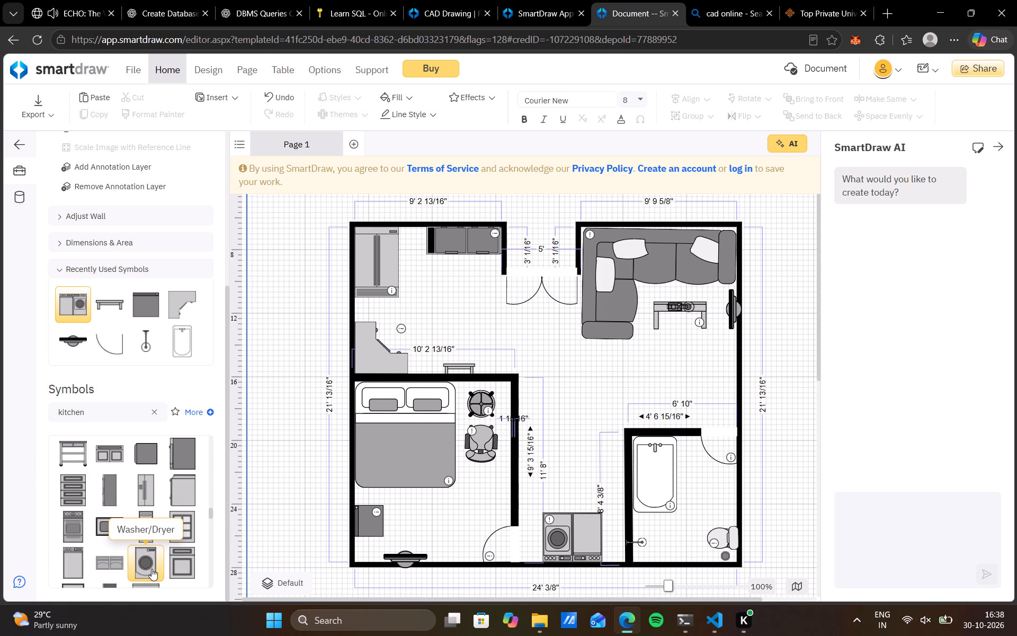
scroll(150, 568, down, 1)
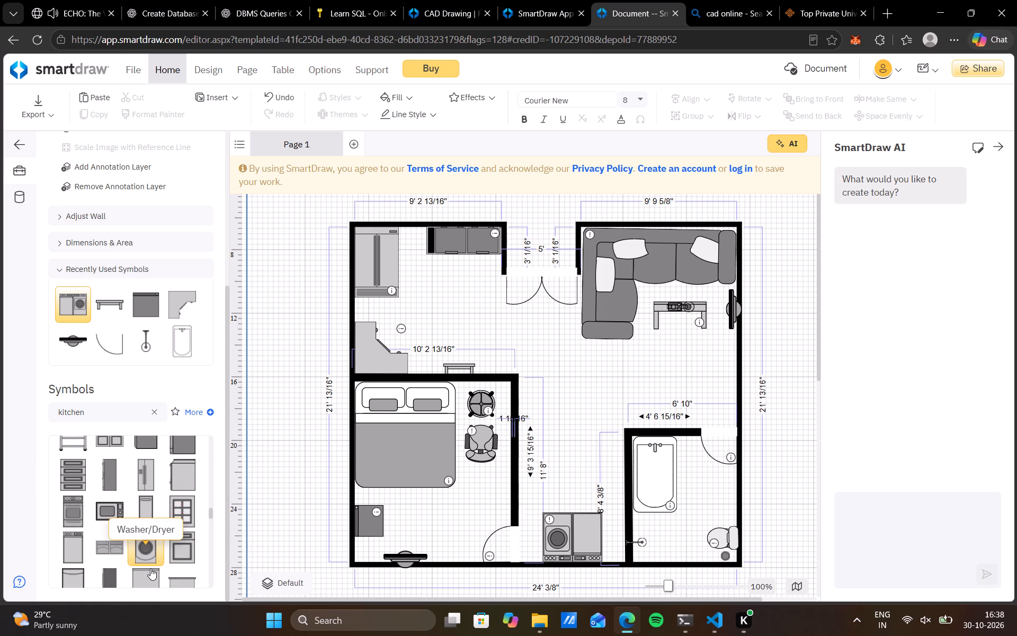
scroll(150, 568, down, 1)
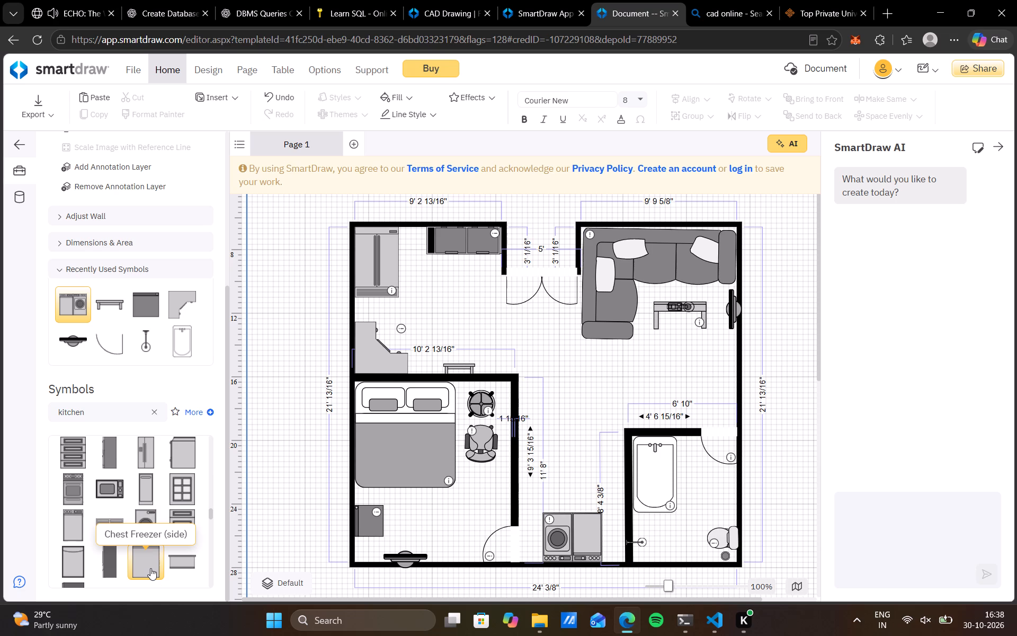
scroll(150, 568, down, 2)
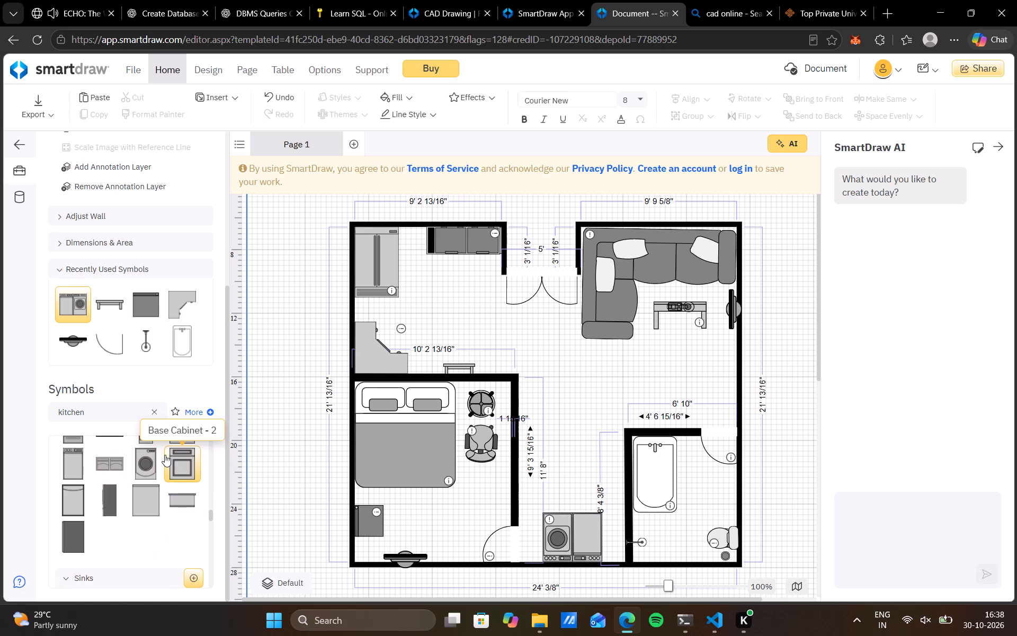
scroll(171, 442, up, 3)
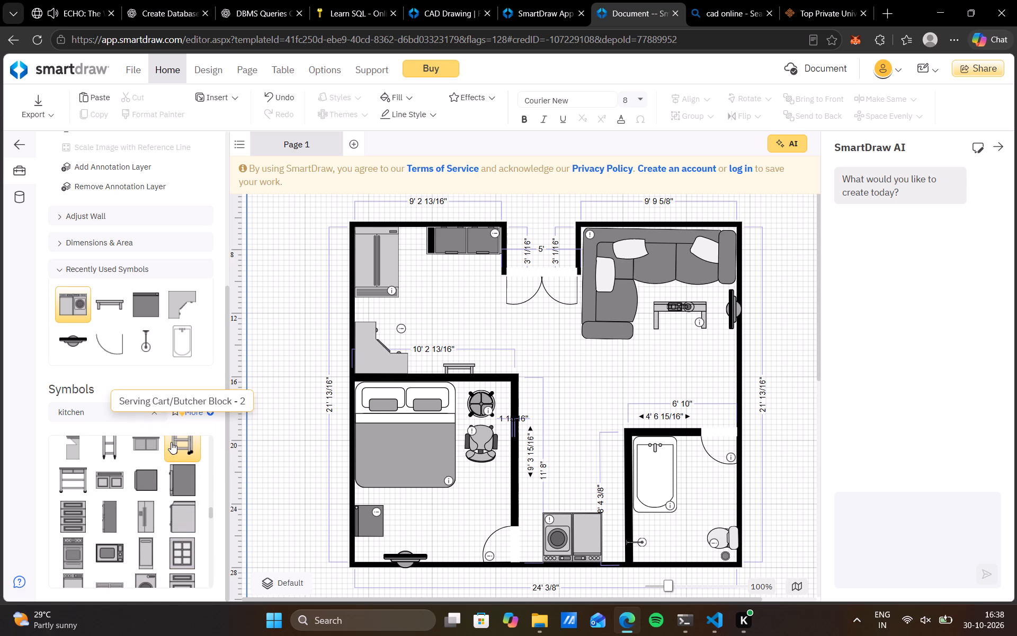
scroll(171, 442, up, 1)
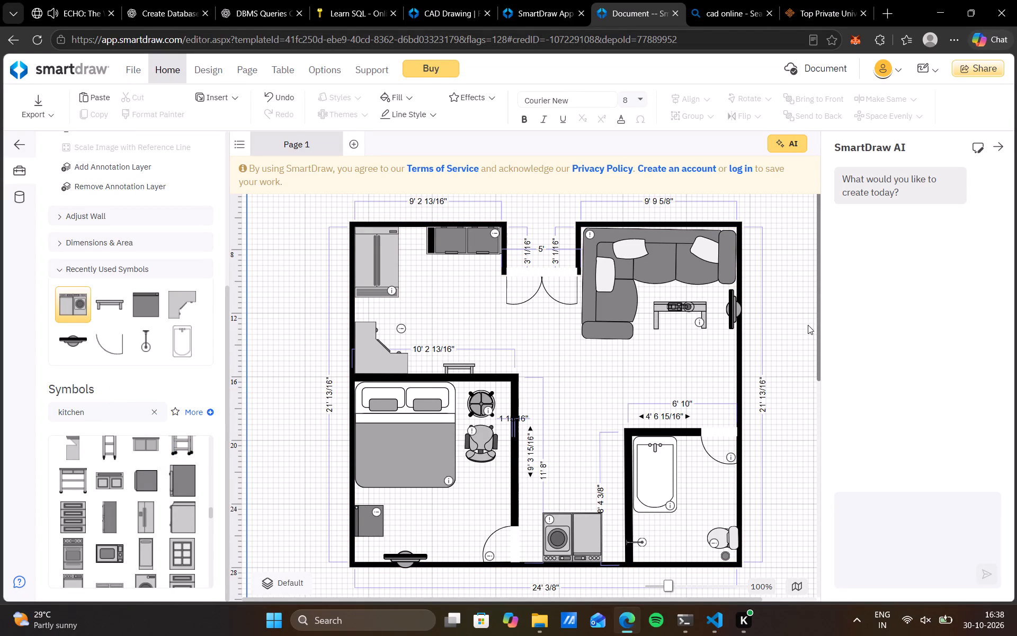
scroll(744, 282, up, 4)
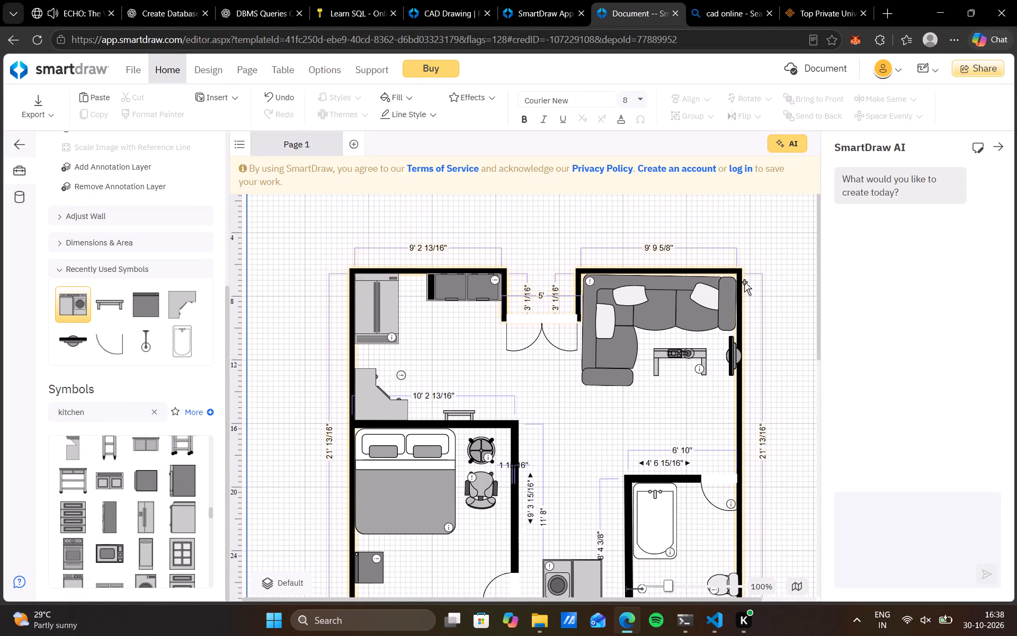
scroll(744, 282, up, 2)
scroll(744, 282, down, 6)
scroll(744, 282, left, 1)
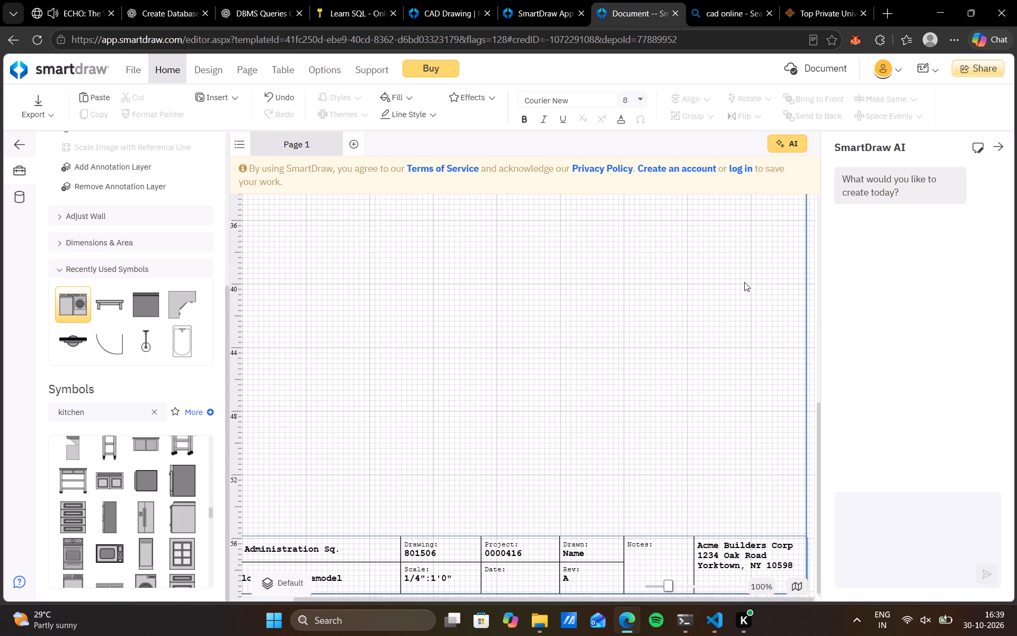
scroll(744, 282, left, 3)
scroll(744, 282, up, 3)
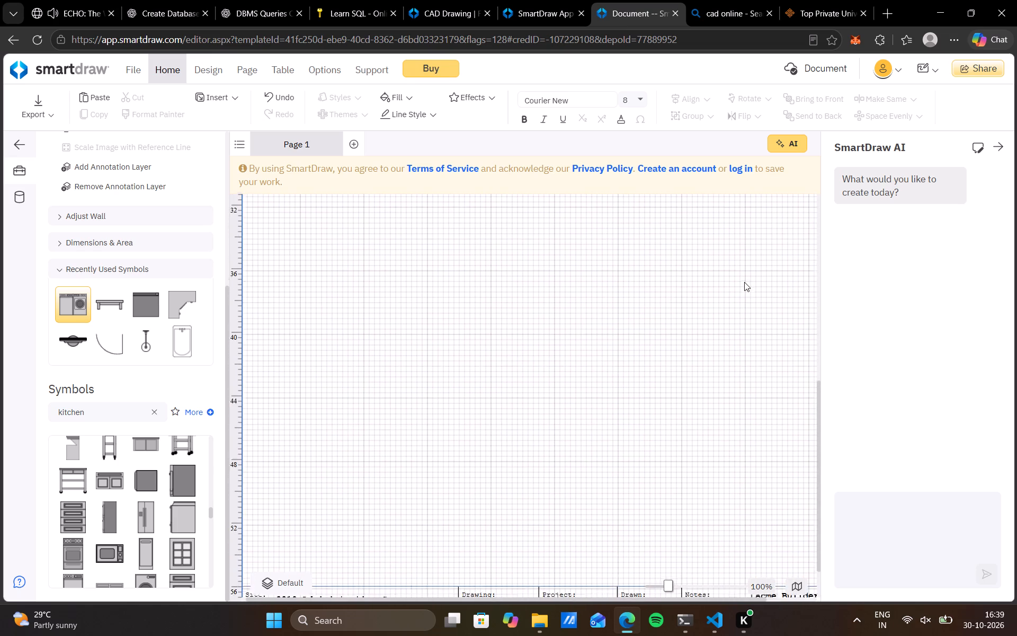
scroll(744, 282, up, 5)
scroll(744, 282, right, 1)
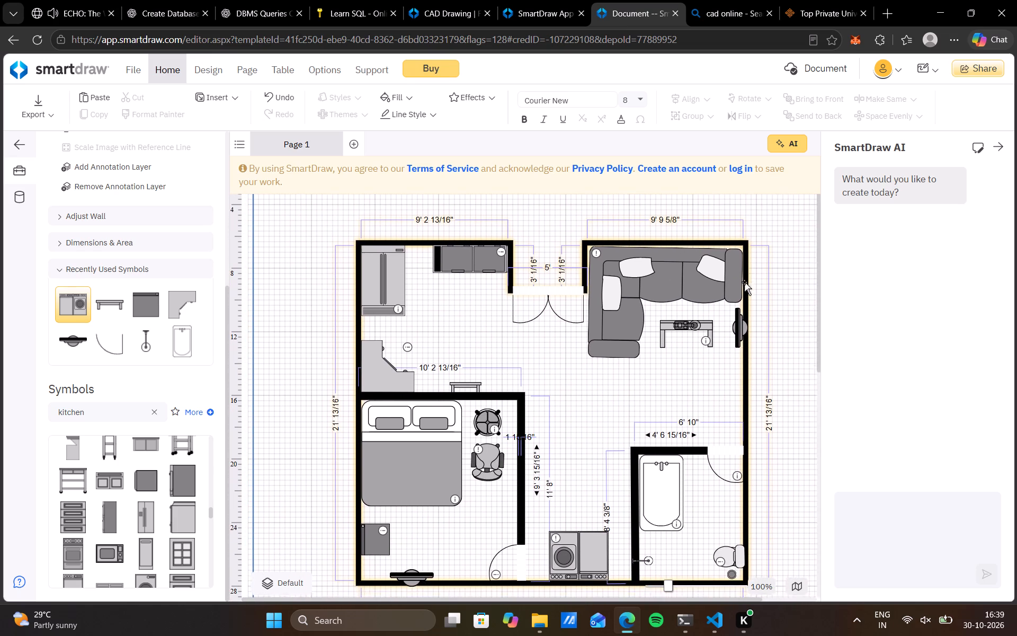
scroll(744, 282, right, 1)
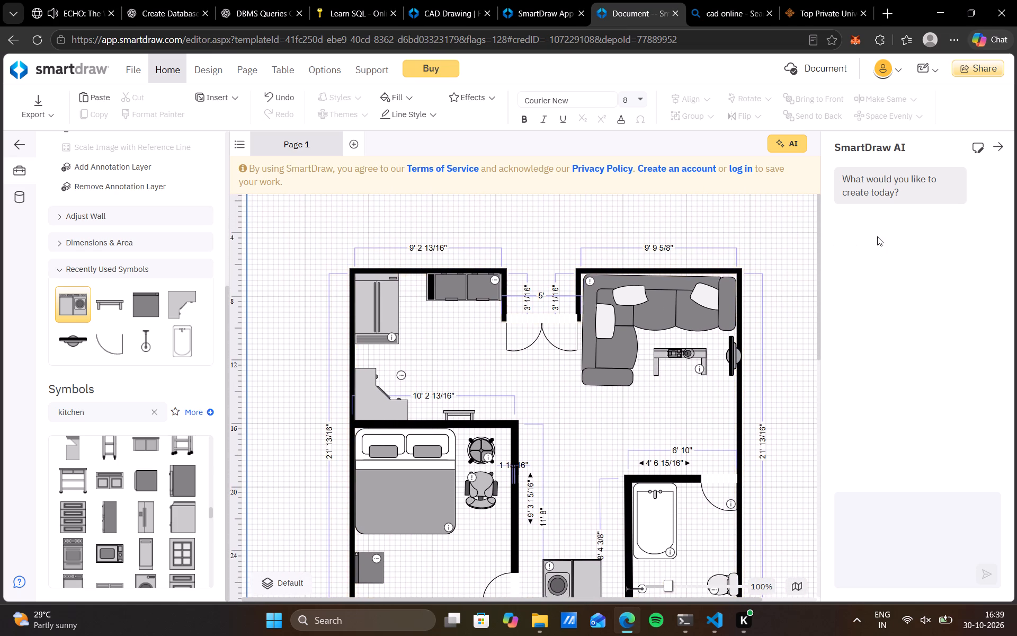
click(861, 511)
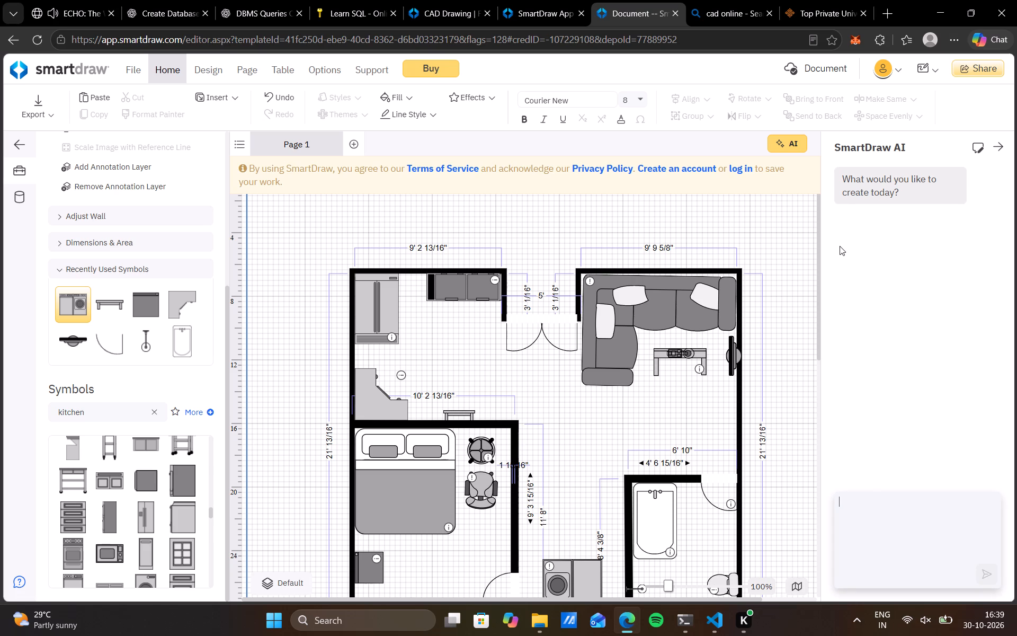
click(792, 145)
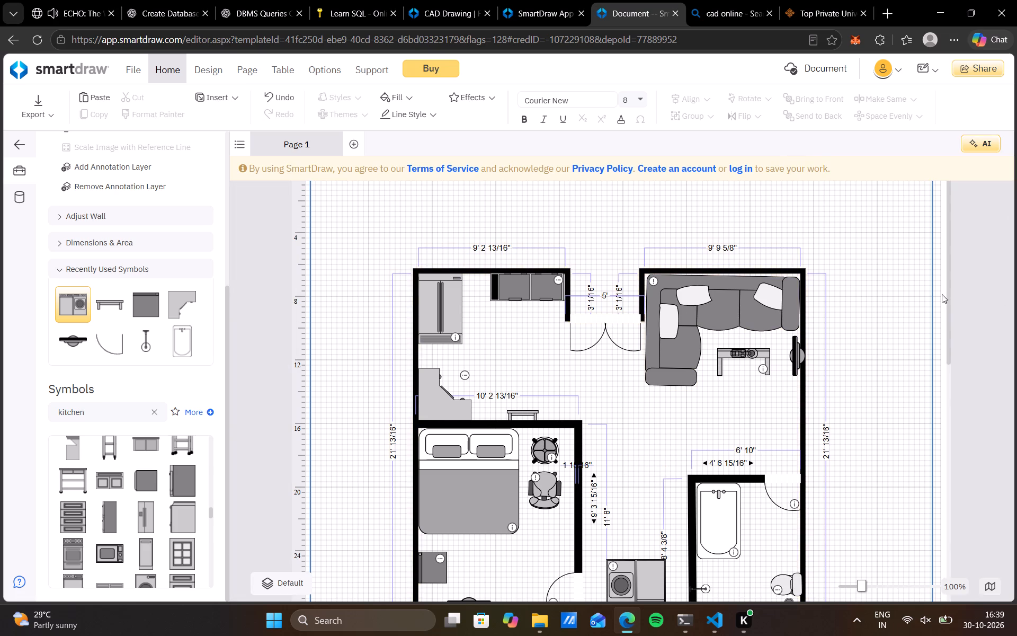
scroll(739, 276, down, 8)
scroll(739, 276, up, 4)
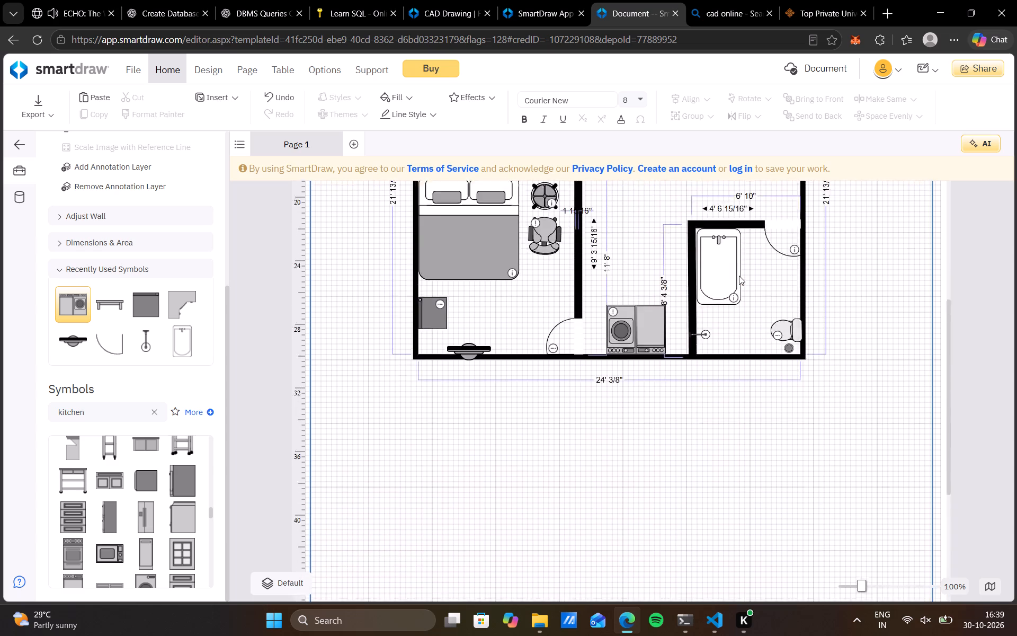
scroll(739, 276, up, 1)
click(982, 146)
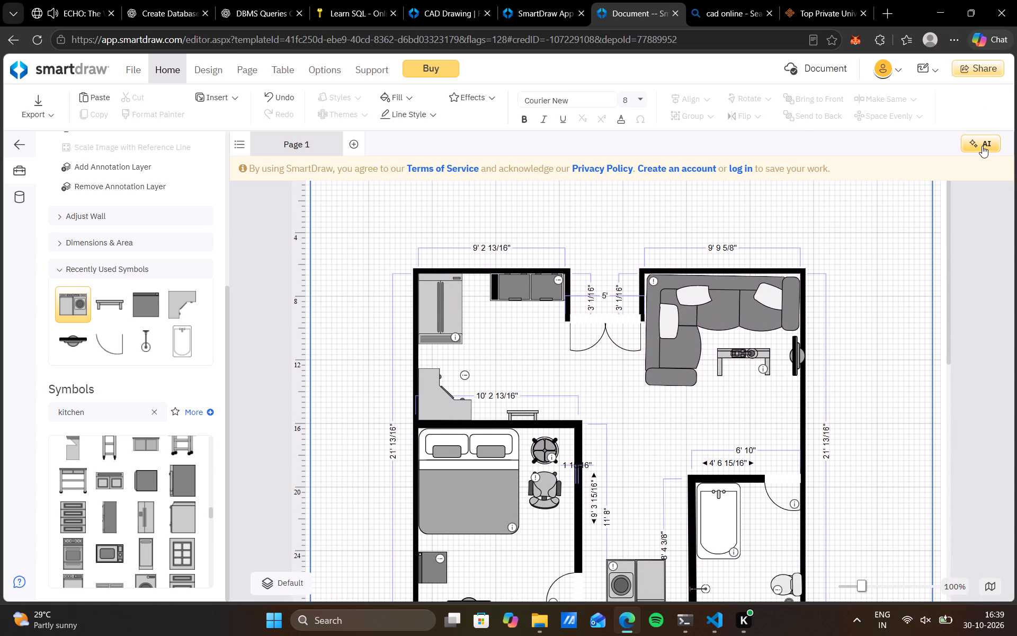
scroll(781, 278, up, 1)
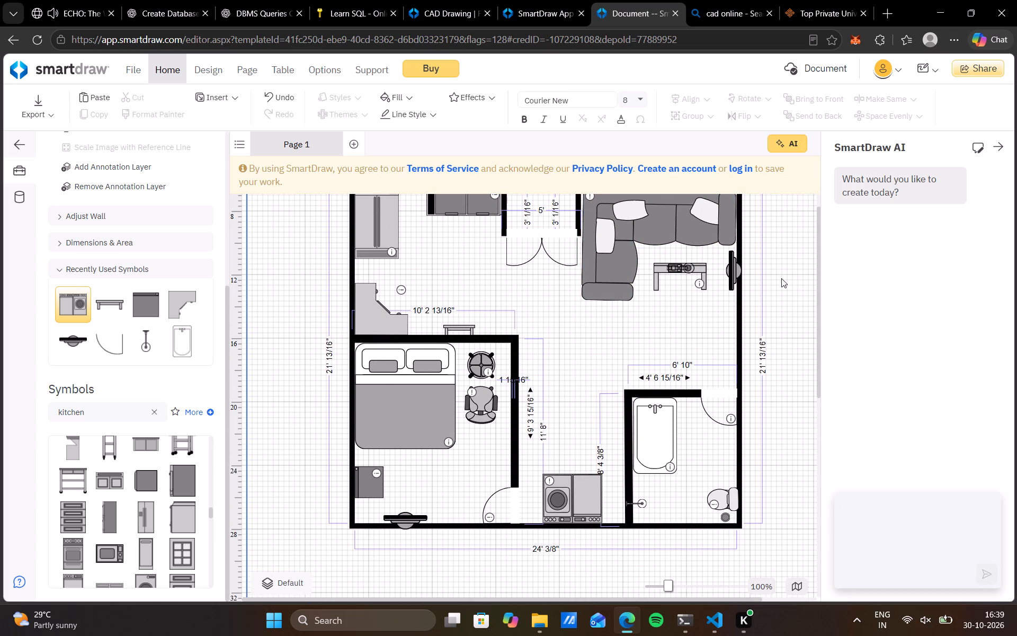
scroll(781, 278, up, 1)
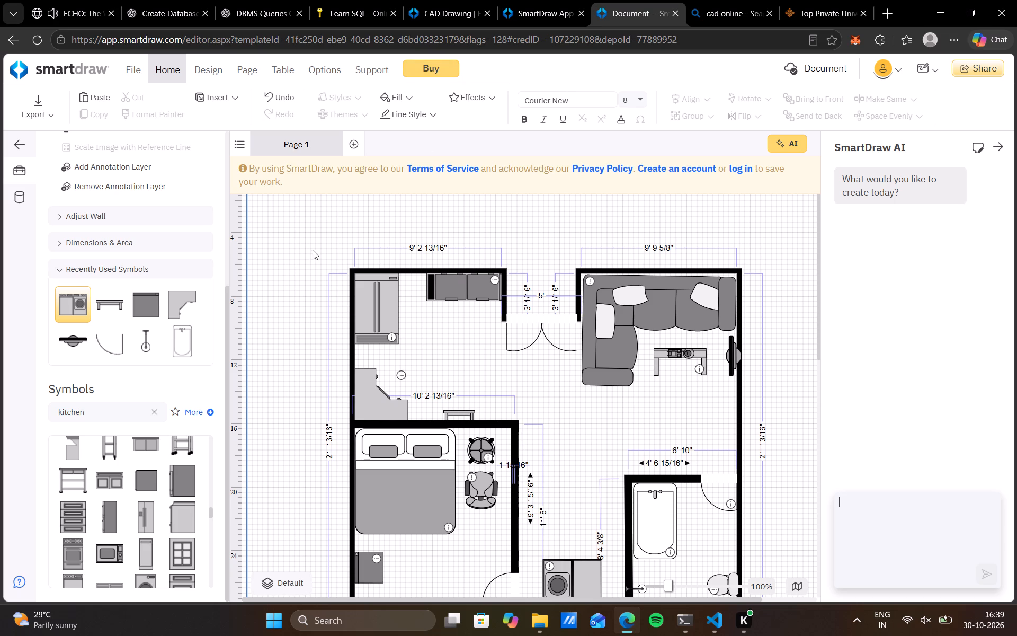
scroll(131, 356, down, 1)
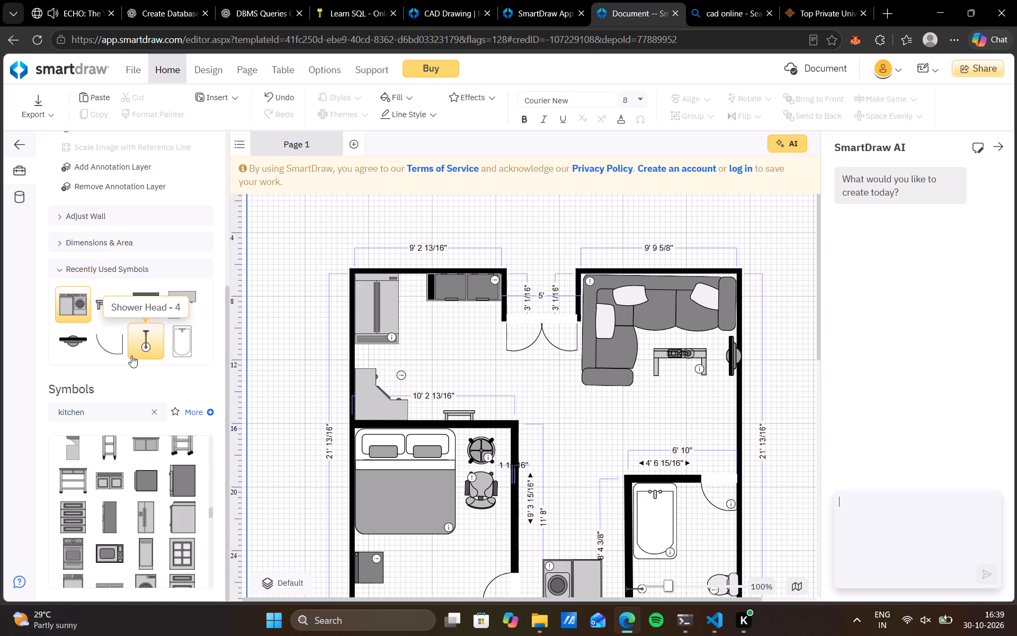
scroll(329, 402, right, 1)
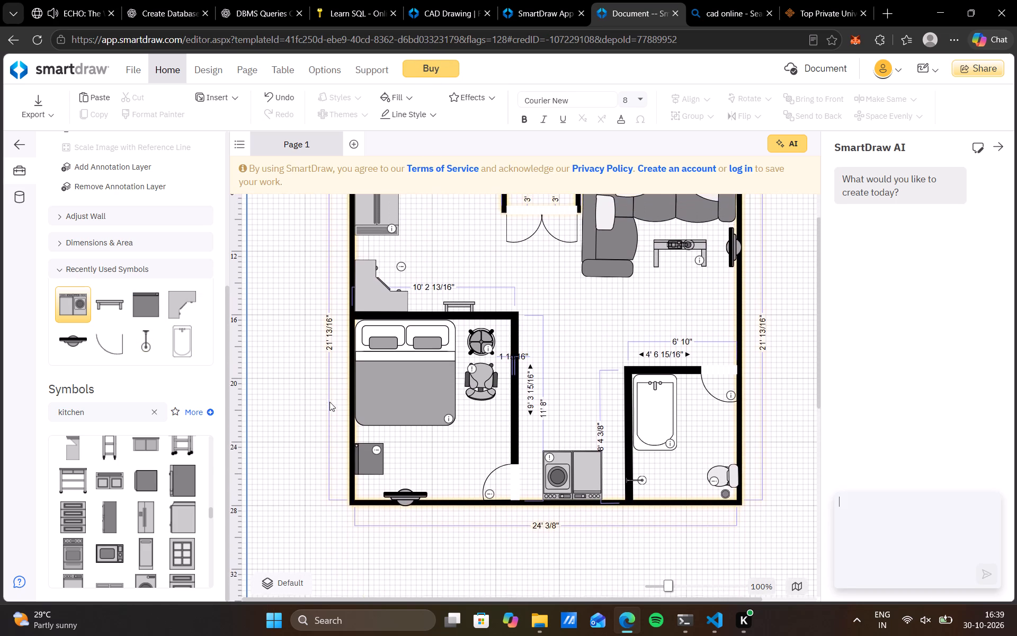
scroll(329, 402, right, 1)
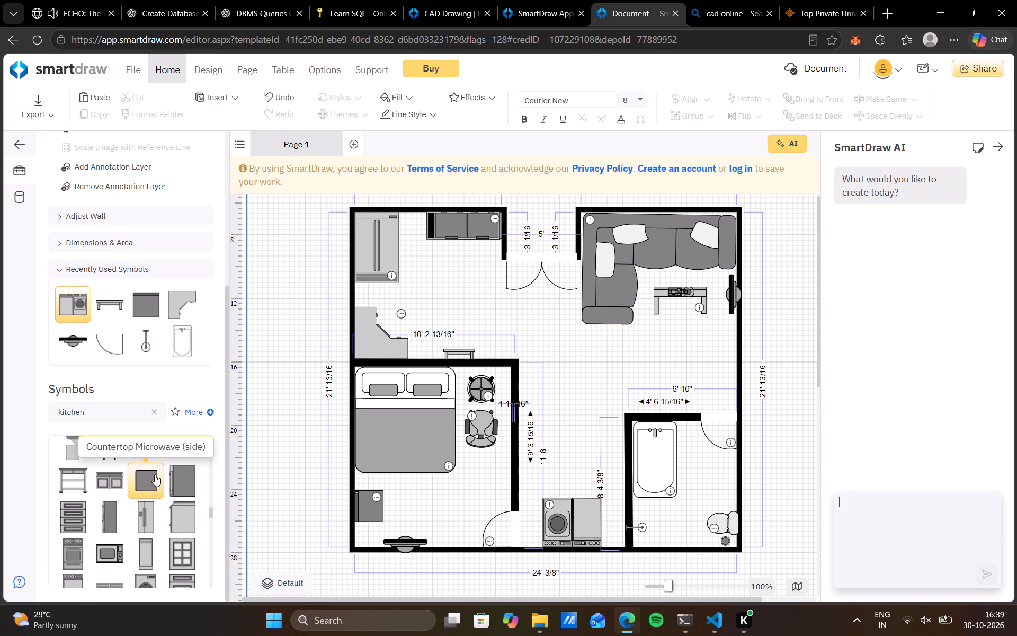
Find the sink symbols and place the oval single-basin kitchen sink outside the kitchen wall beside the fridge, about 4' 2" left, 8' 3/8" top.
scroll(155, 474, down, 3)
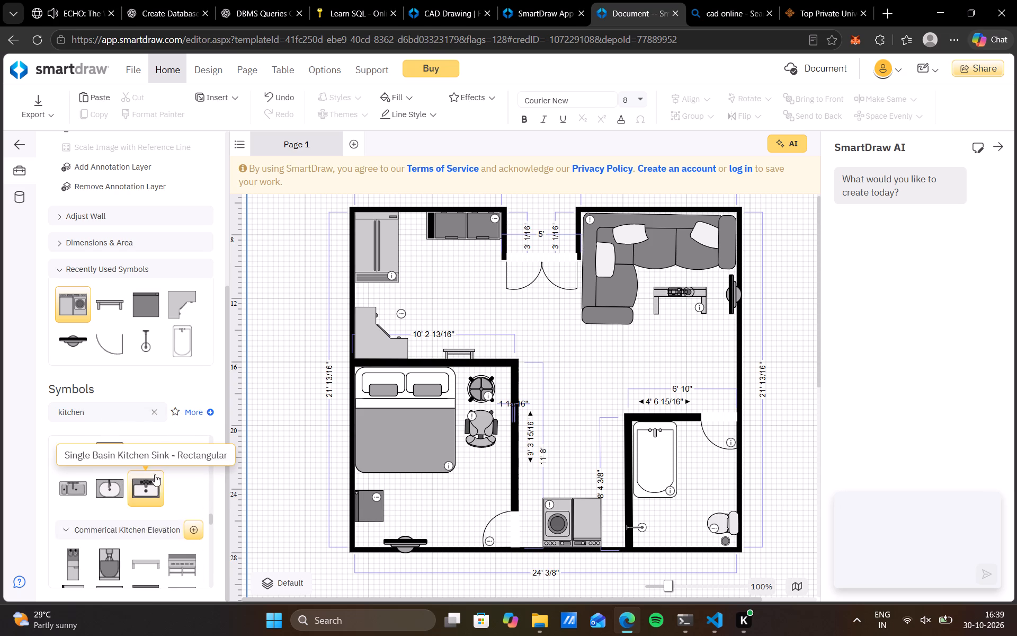
scroll(155, 474, down, 1)
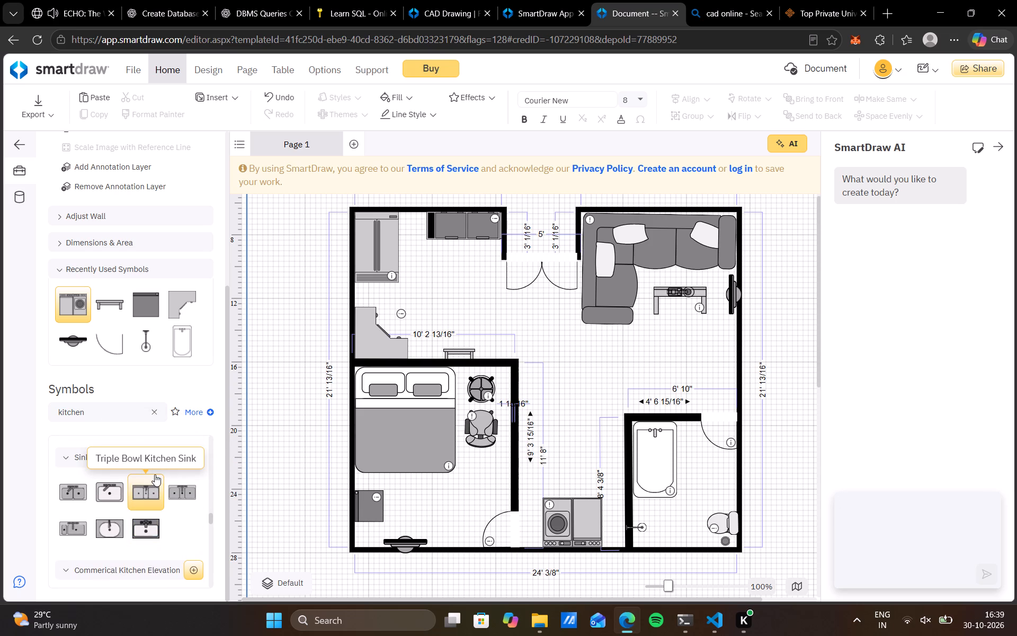
scroll(155, 474, up, 2)
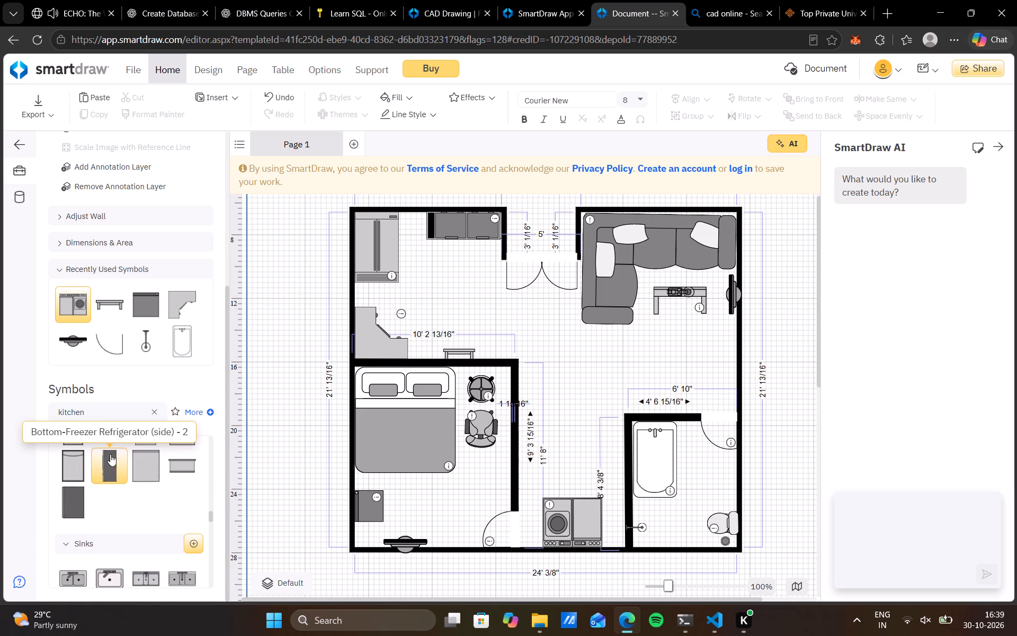
scroll(114, 462, down, 4)
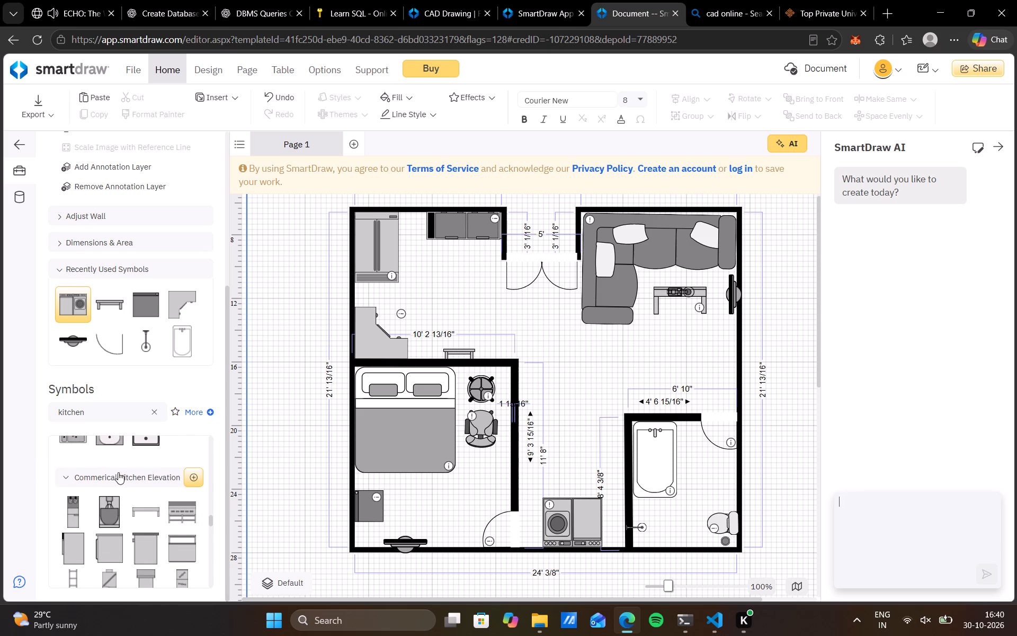
scroll(118, 472, up, 2)
scroll(118, 472, right, 2)
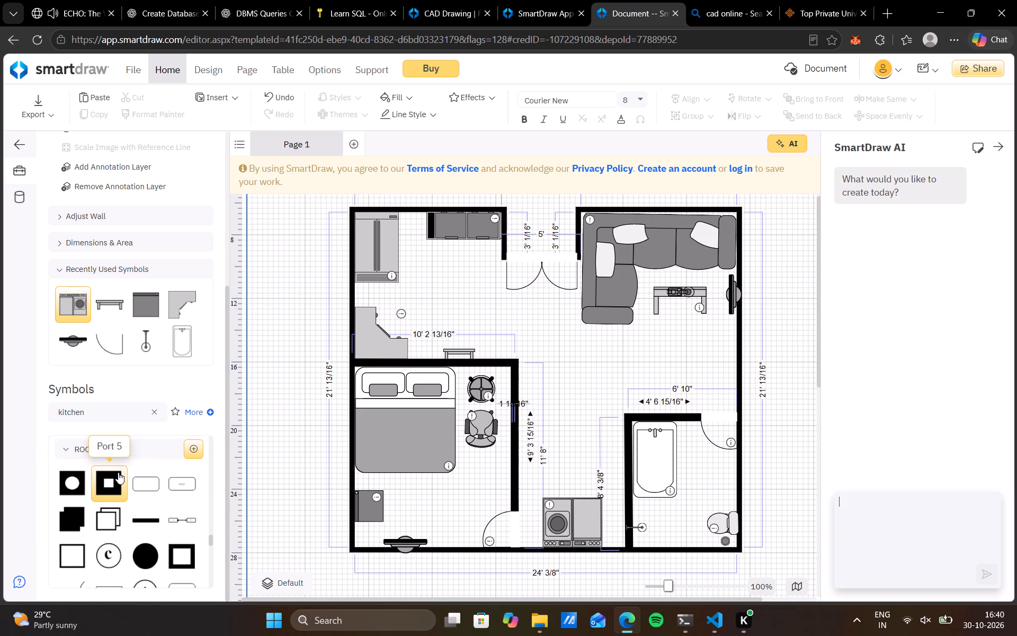
scroll(118, 472, up, 3)
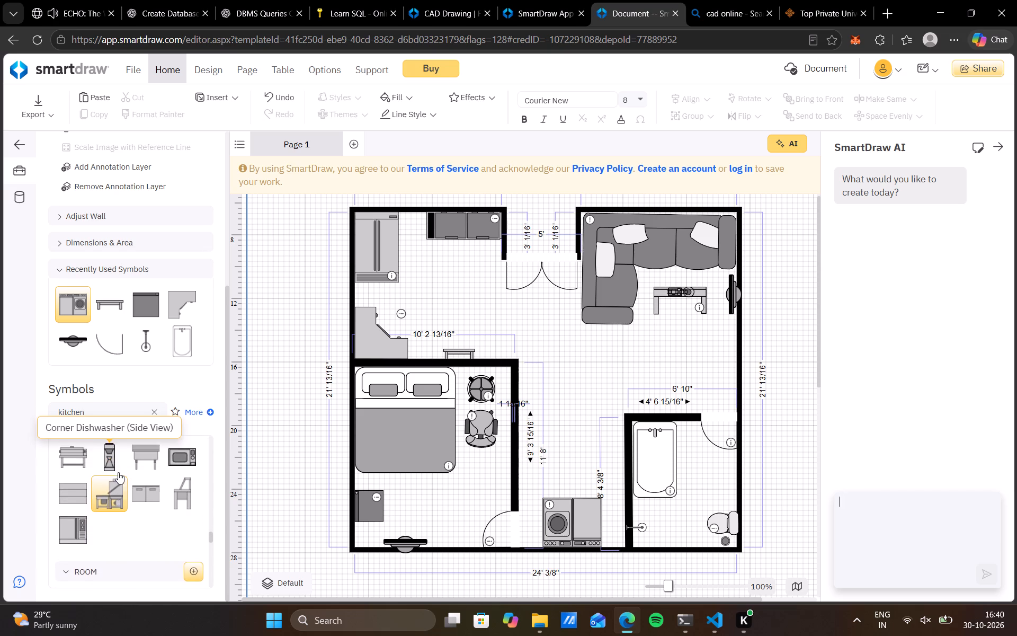
scroll(118, 472, up, 7)
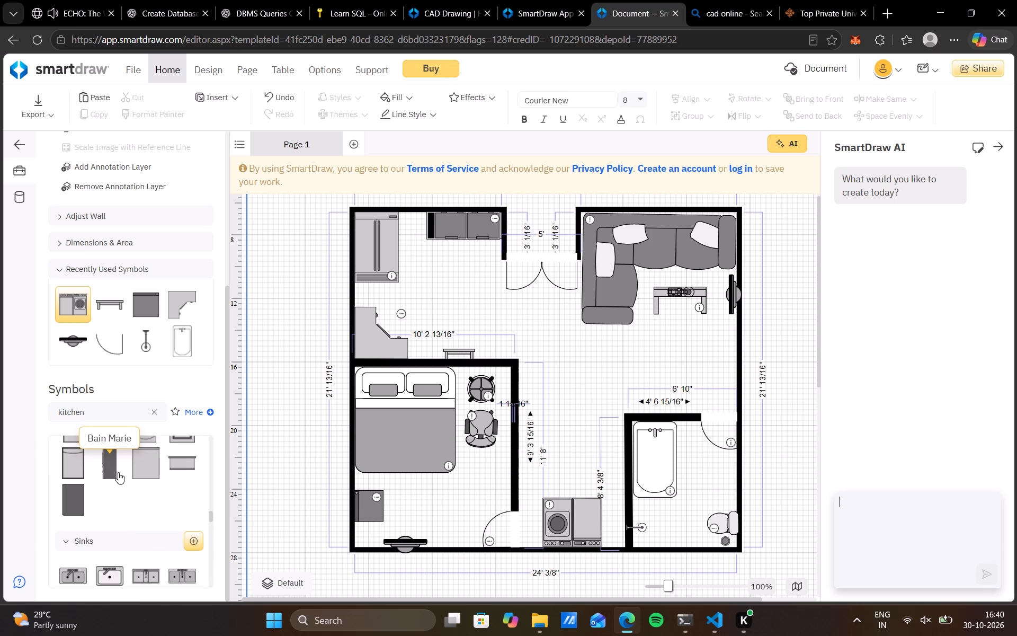
scroll(118, 472, down, 2)
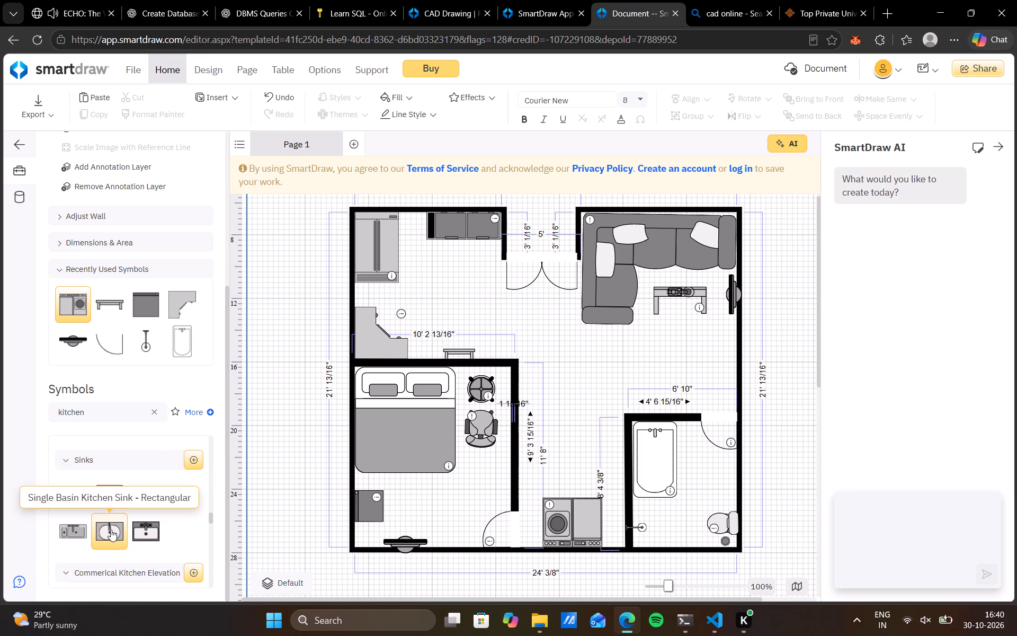
click(111, 529)
drag(111, 529, 111, 534)
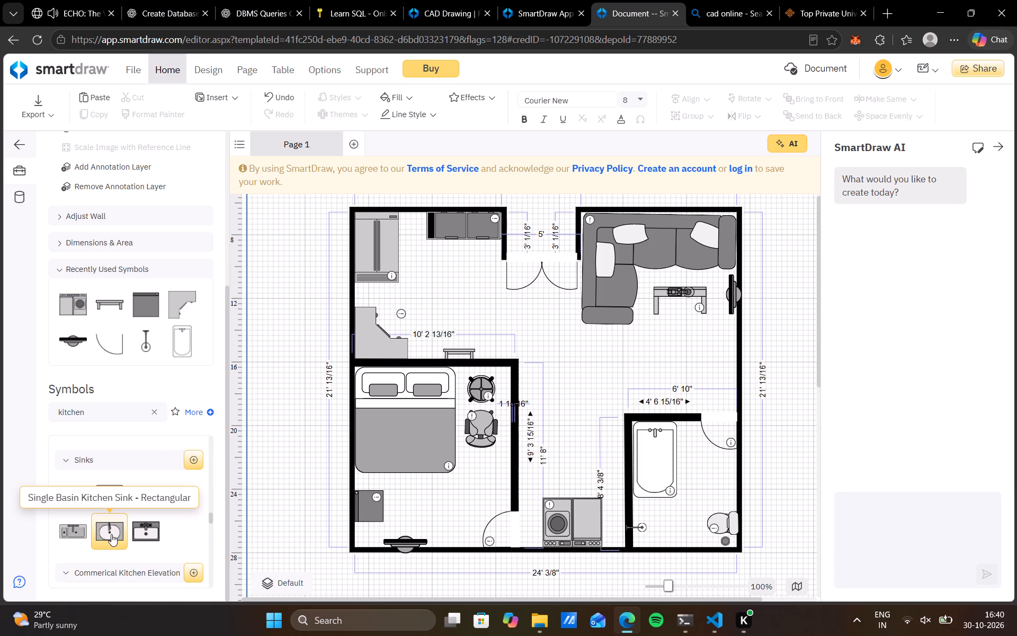
drag(111, 534, 105, 533)
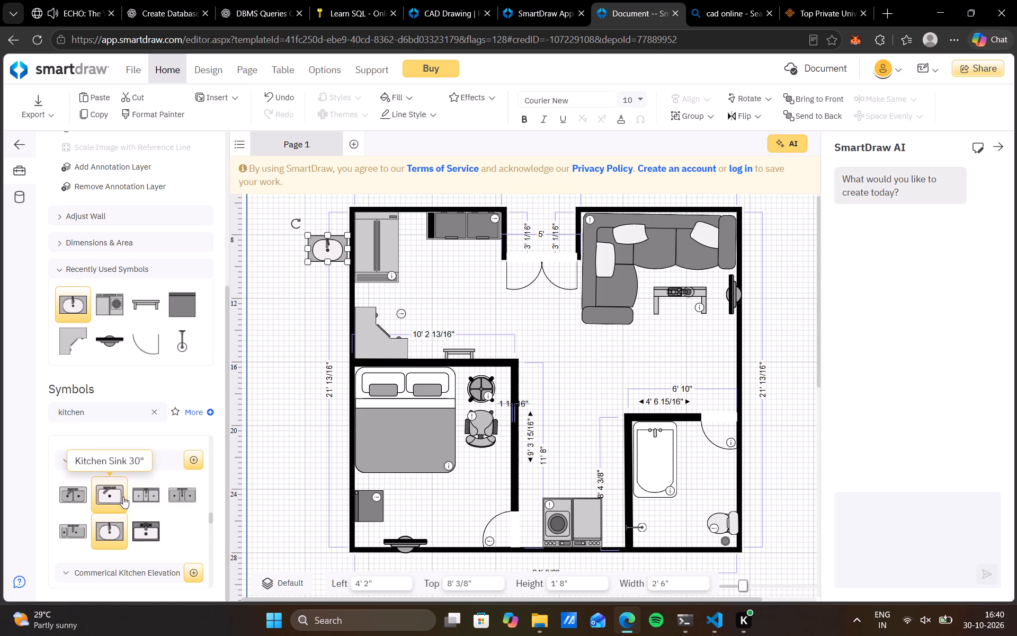
Place a Kitchen Sink 30" in the bathroom against the outer wall between door and toilet, about 28' 9 15/16" left, 22' 2 1/2" top.
drag(121, 494, 149, 508)
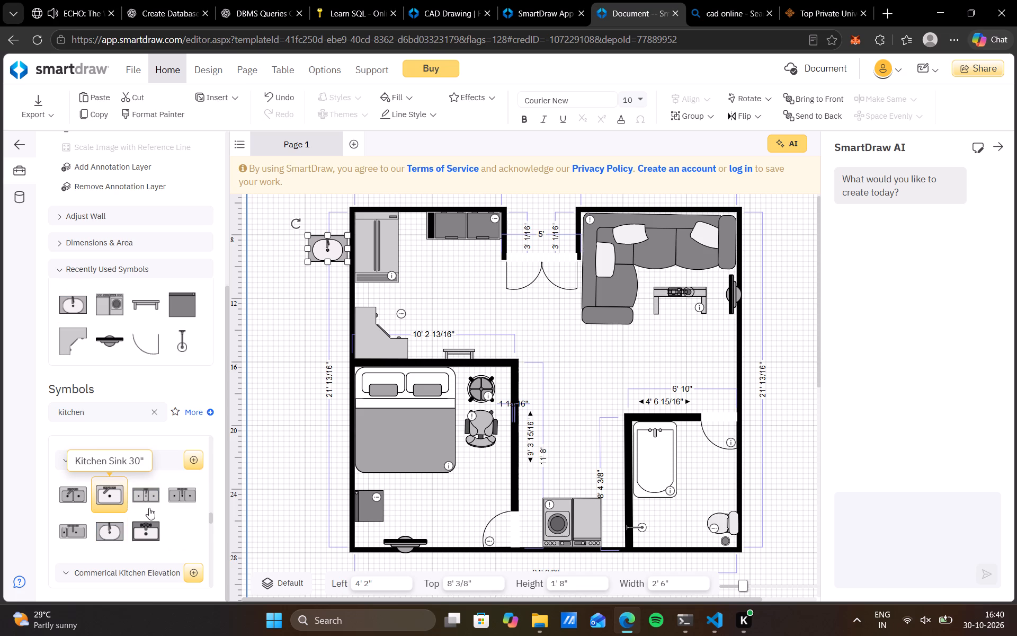
drag(149, 508, 680, 534)
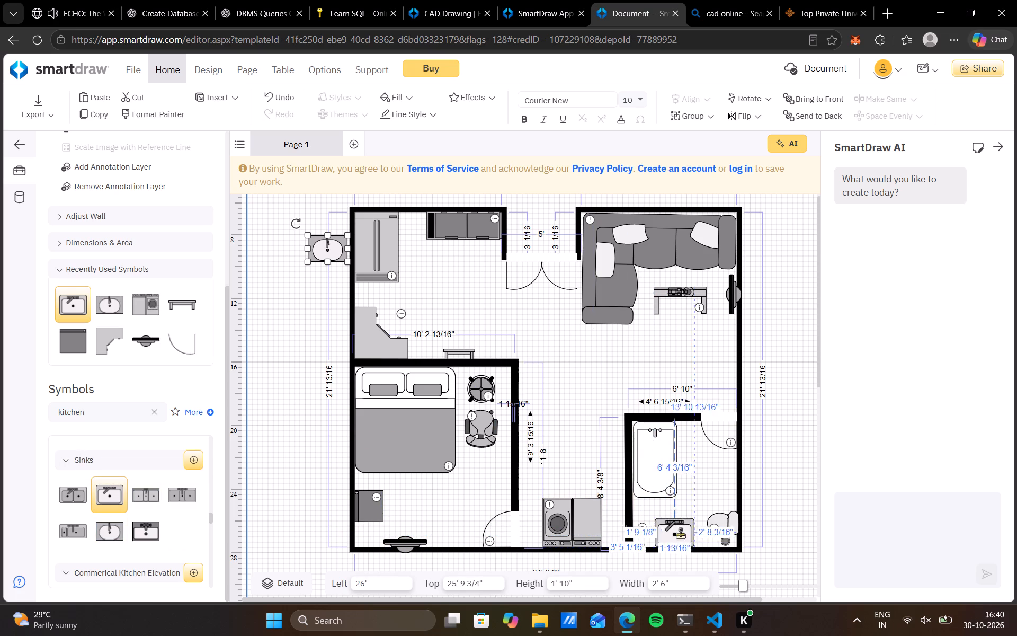
drag(680, 534, 709, 481)
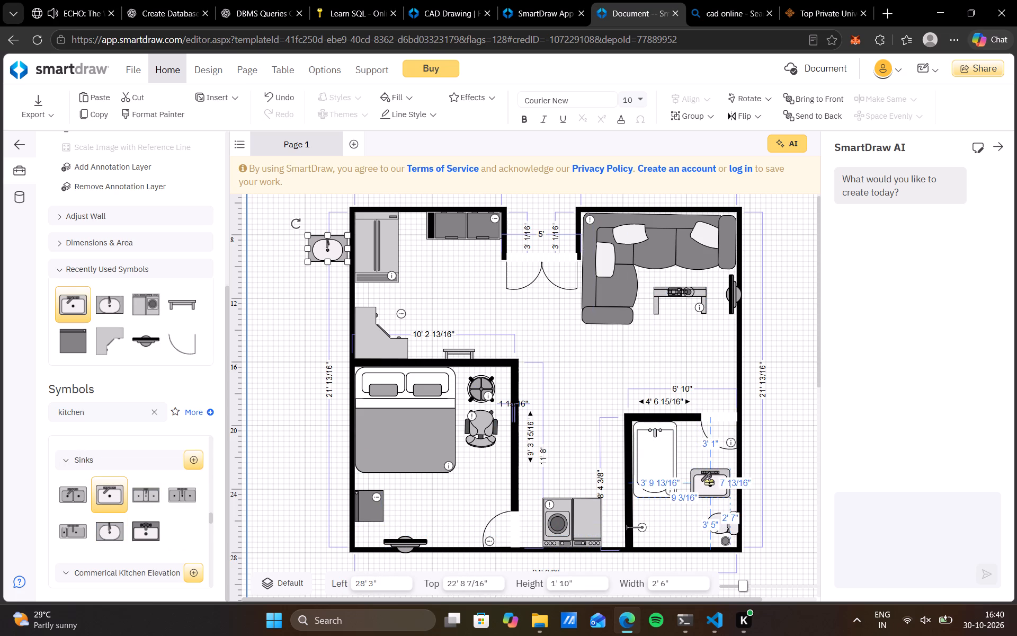
drag(709, 481, 720, 478)
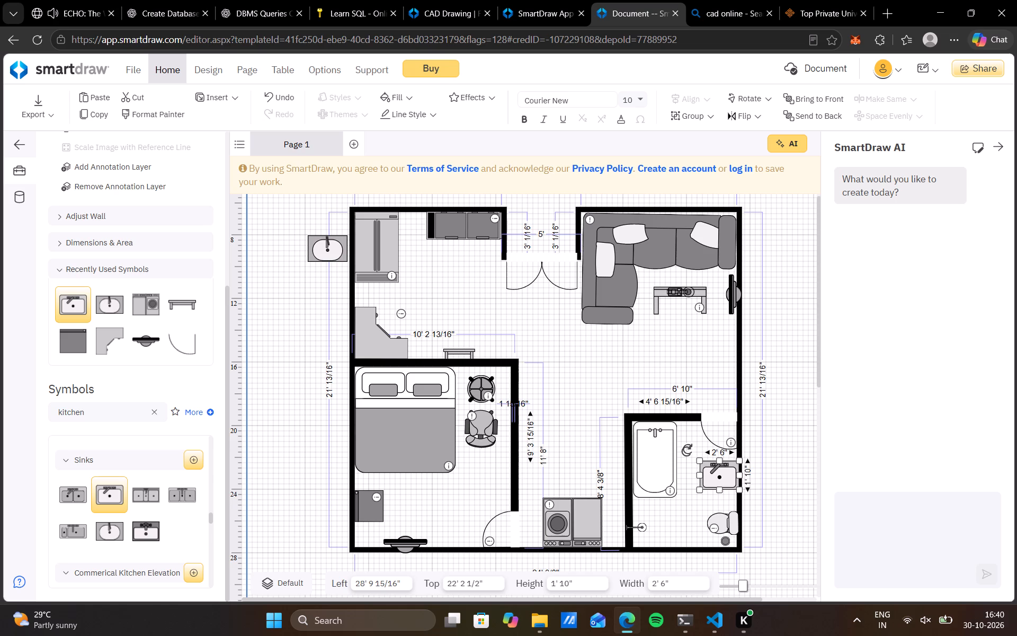
Rotate the bathroom sink to about 271° so its tap side faces the outer wall.
drag(686, 451, 777, 411)
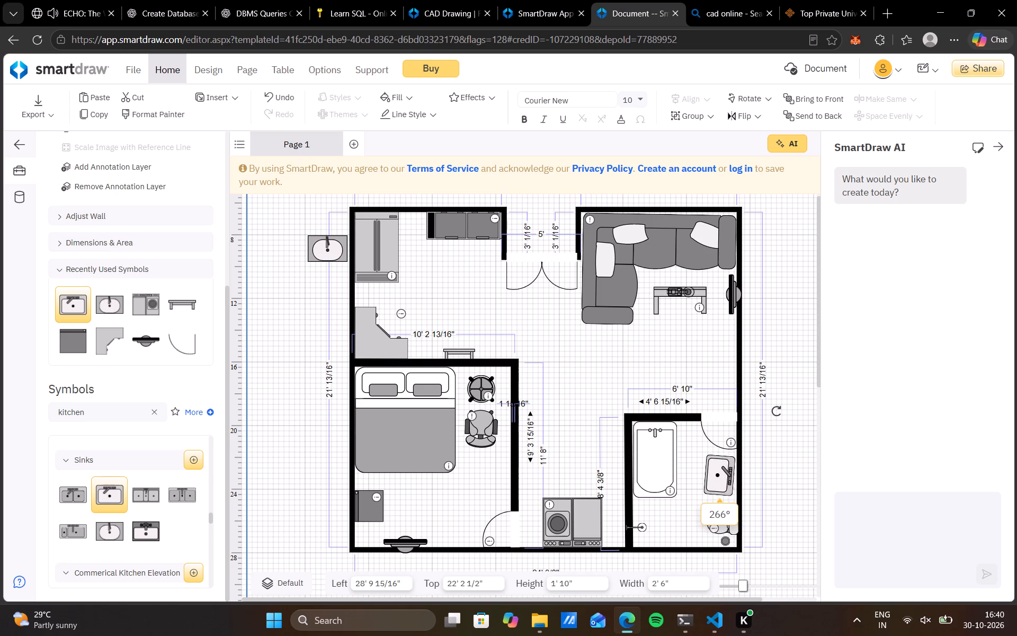
drag(777, 411, 771, 408)
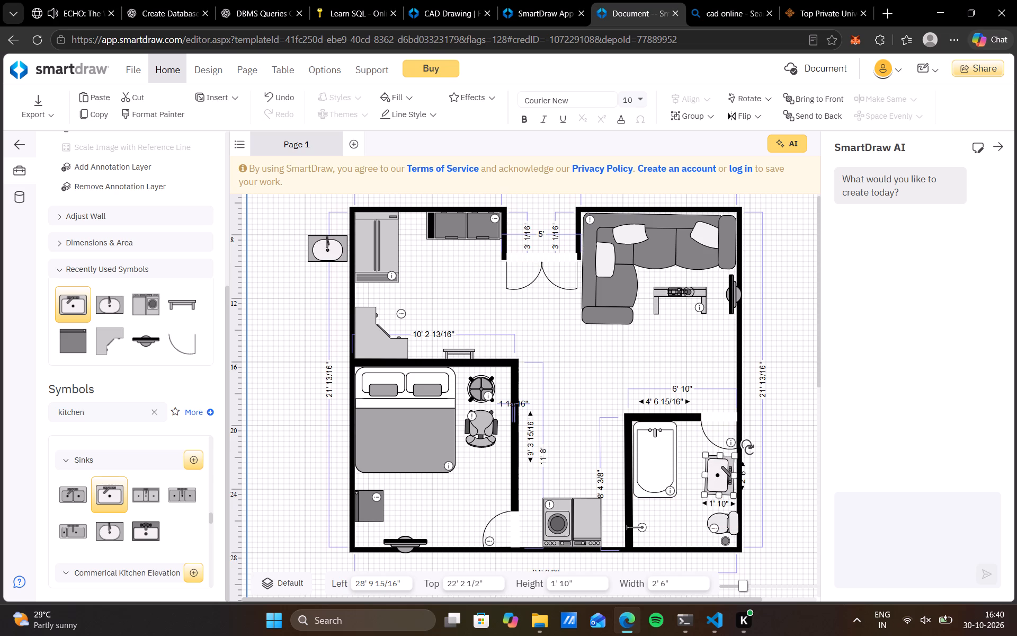
click(750, 450)
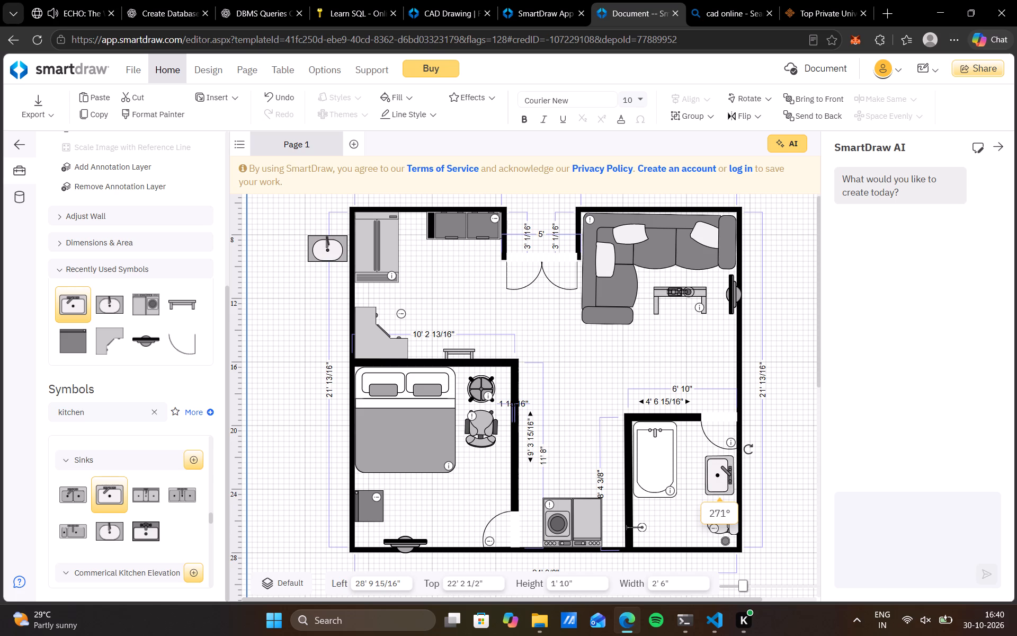
Nudge the bathroom sink closer to the outer wall, to 28' 11 3/8" left.
click(710, 478)
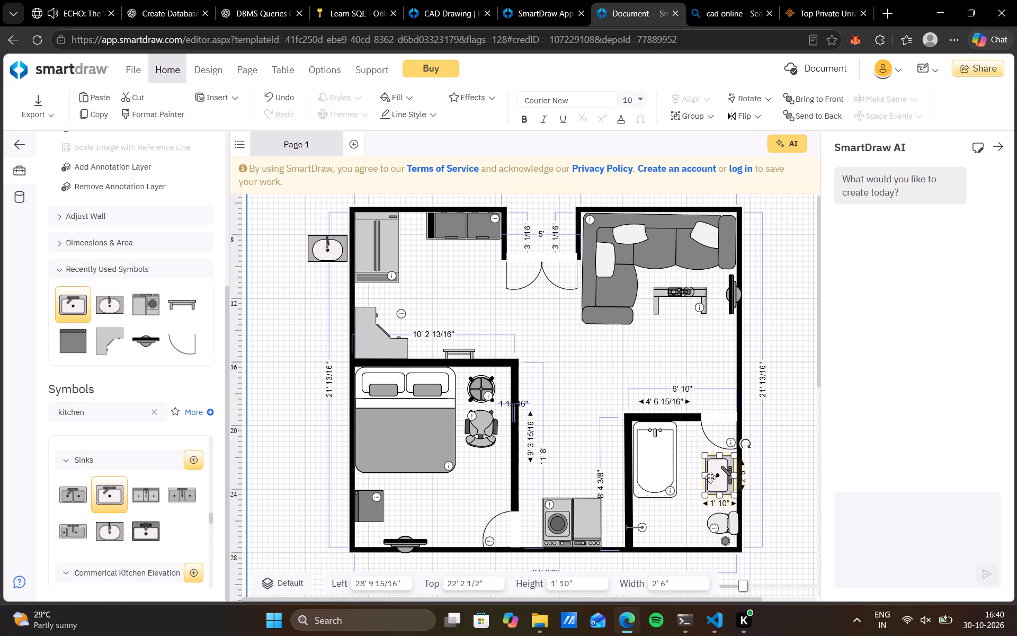
key(Right)
key(Right)
key(Right)
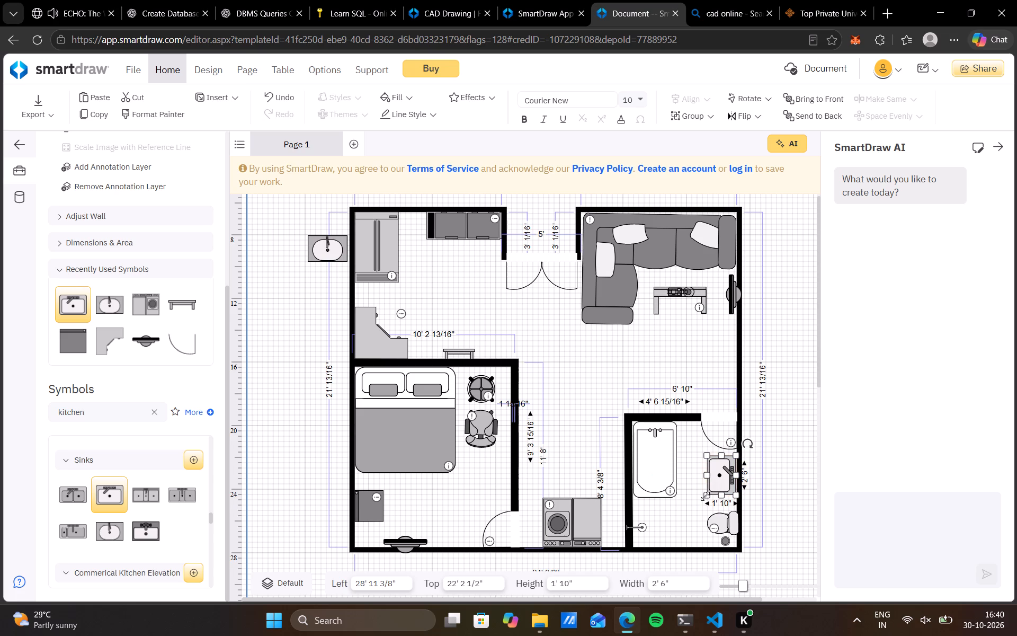
Shrink the bathroom sink from its toilet-side inner corner to about 2' 2" wide and 1' 7 7/16" high.
click(705, 496)
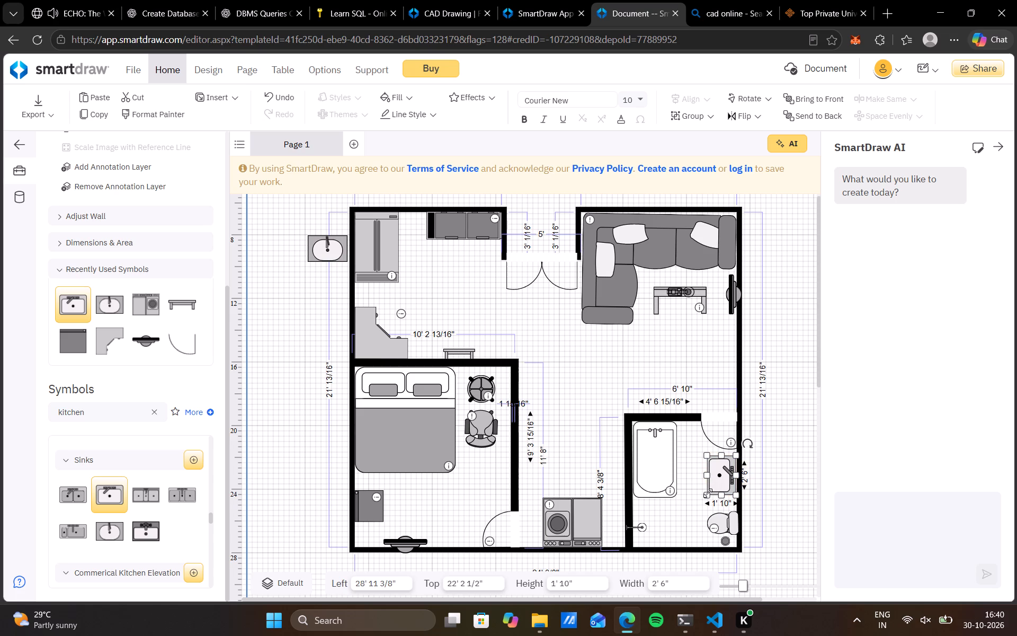
click(708, 493)
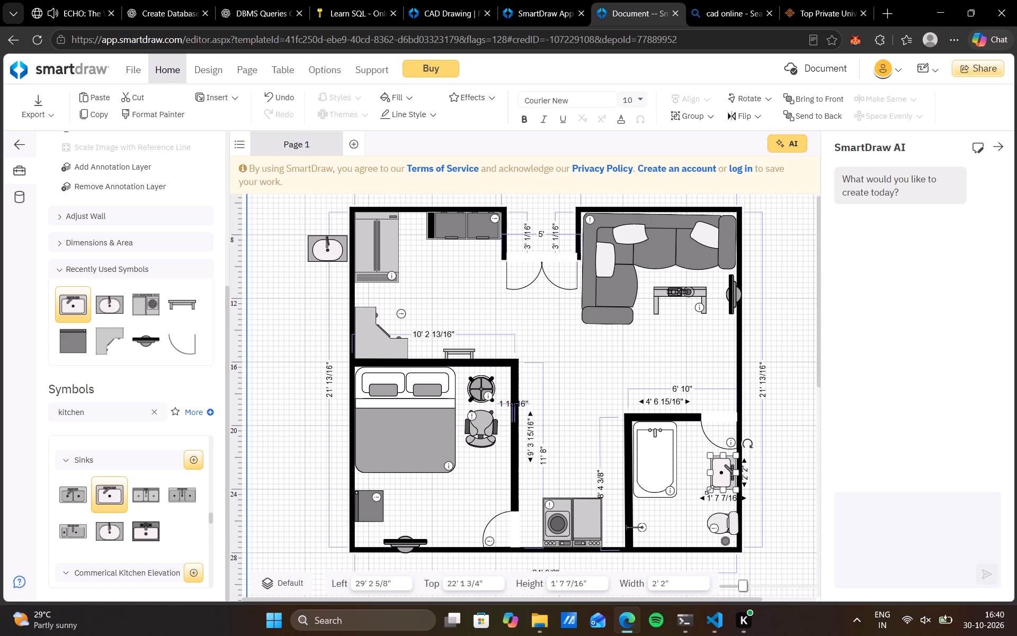
Shrink the bathroom sink from its toilet-side inner corner to about 1' 10 13/16" wide and 1' 4 1/4" high.
drag(709, 489, 715, 486)
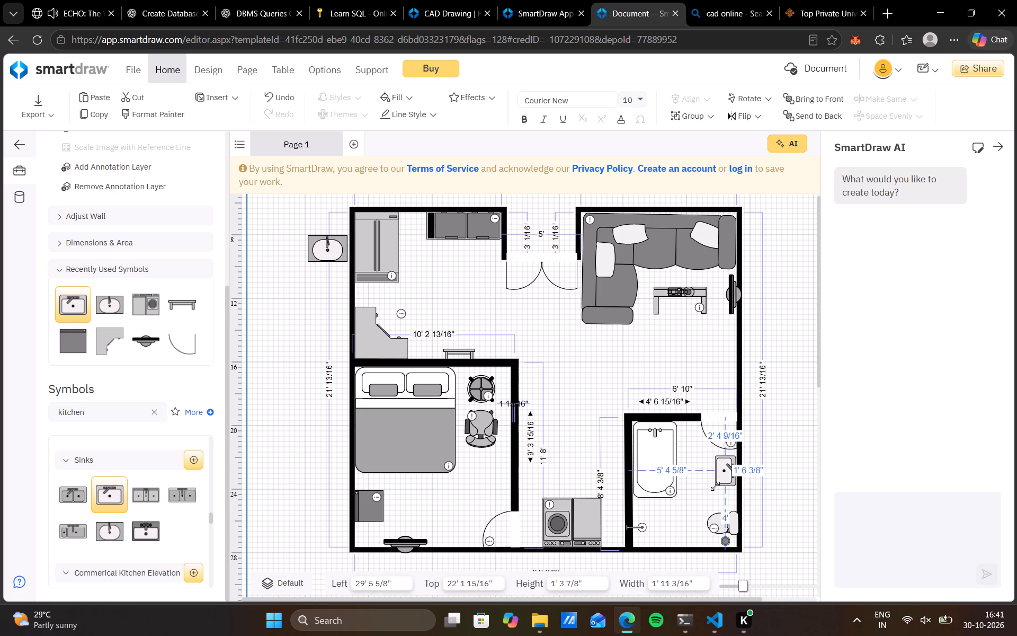
drag(715, 486, 715, 485)
click(798, 455)
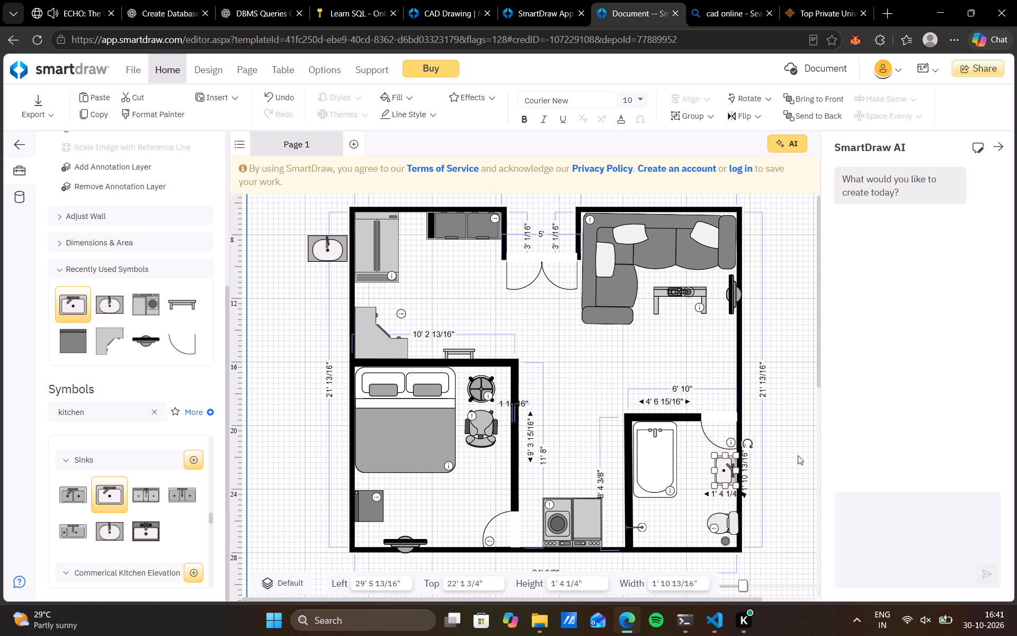
Nudge the bathroom sink closer to the outer wall, to about 29' 6 5/16" left.
click(732, 473)
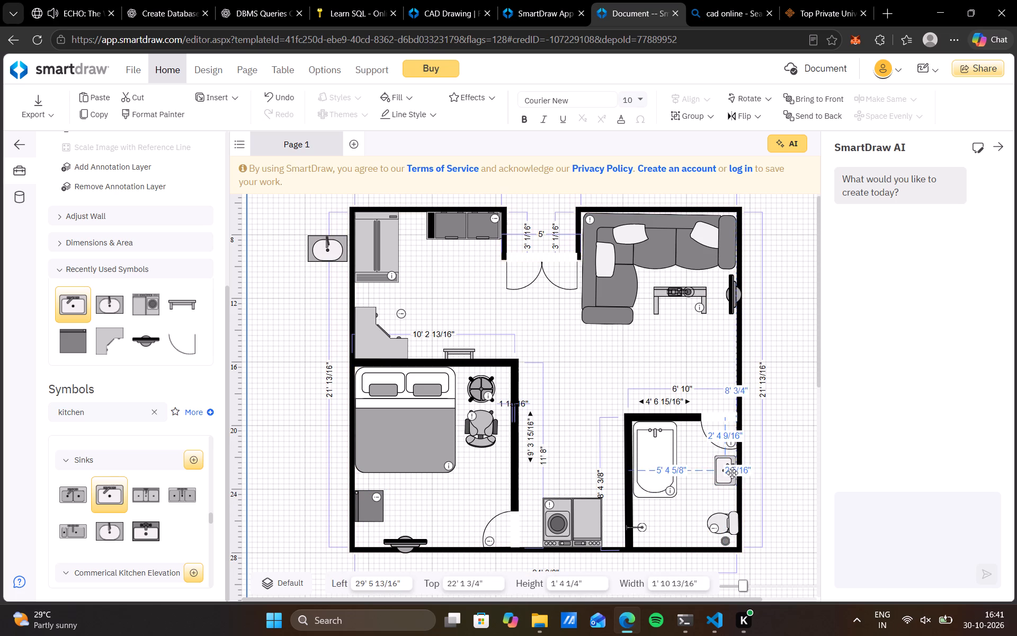
key(Down)
key(Right)
key(Up)
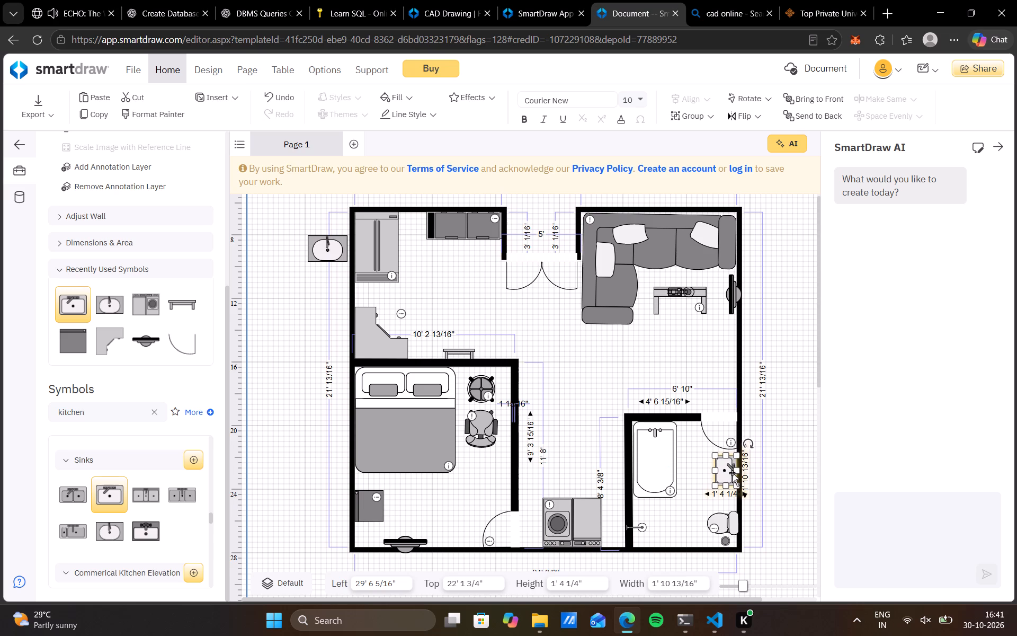
click(815, 437)
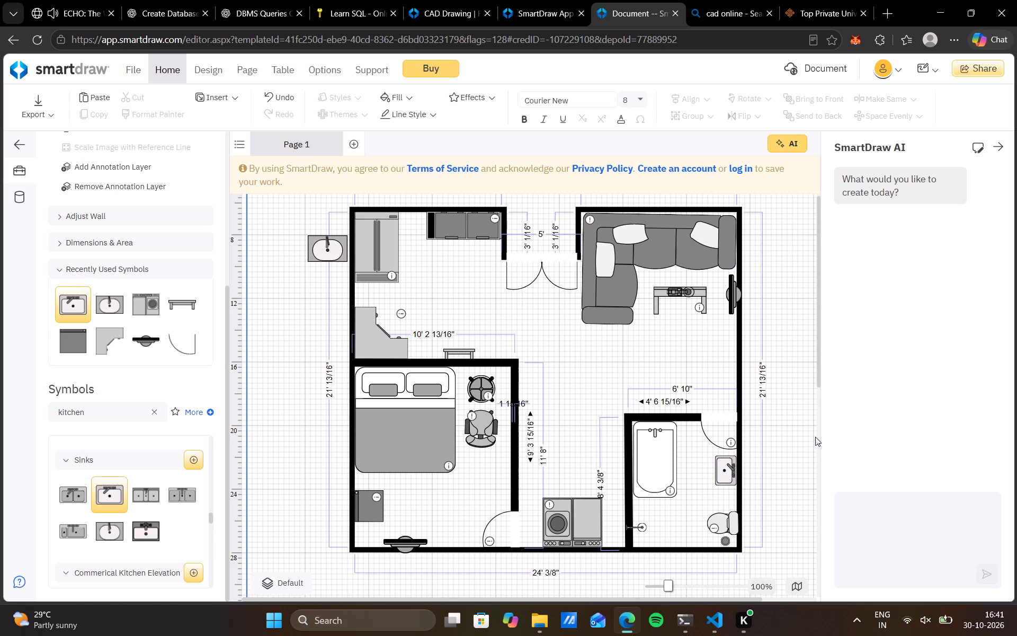
Enlarge the toilet from its sink-side inner corner to about 1' 7 1/4" wide and 2' 2 5/8" high.
click(730, 523)
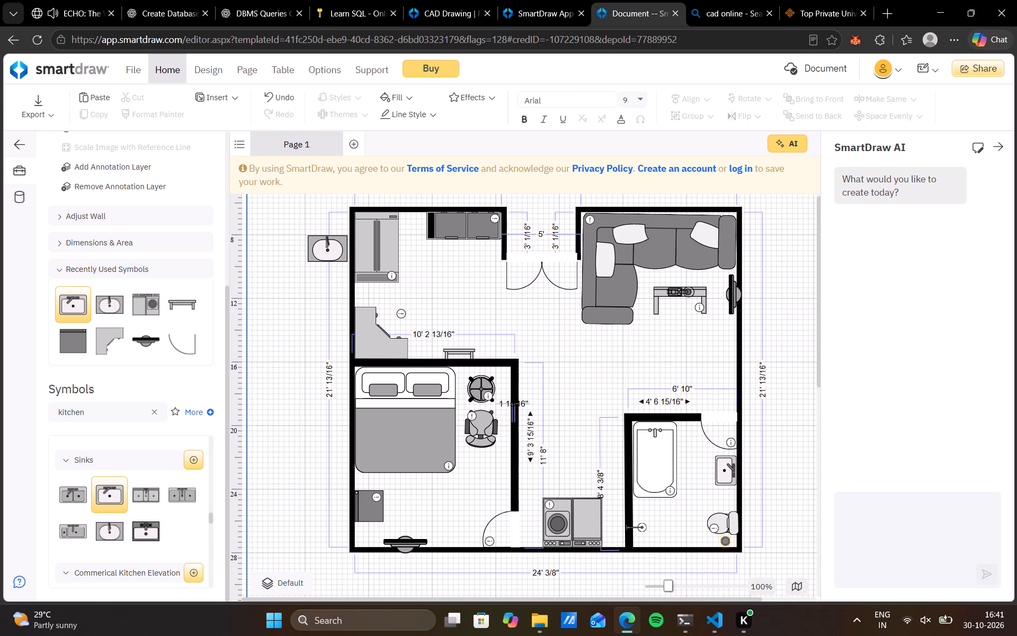
click(718, 520)
click(714, 517)
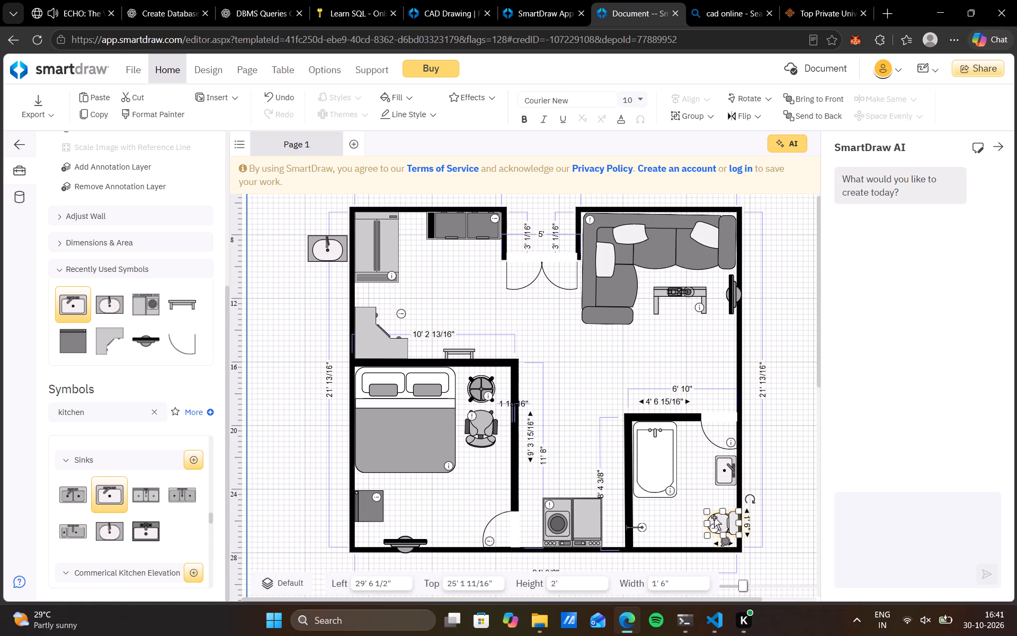
drag(710, 510, 705, 509)
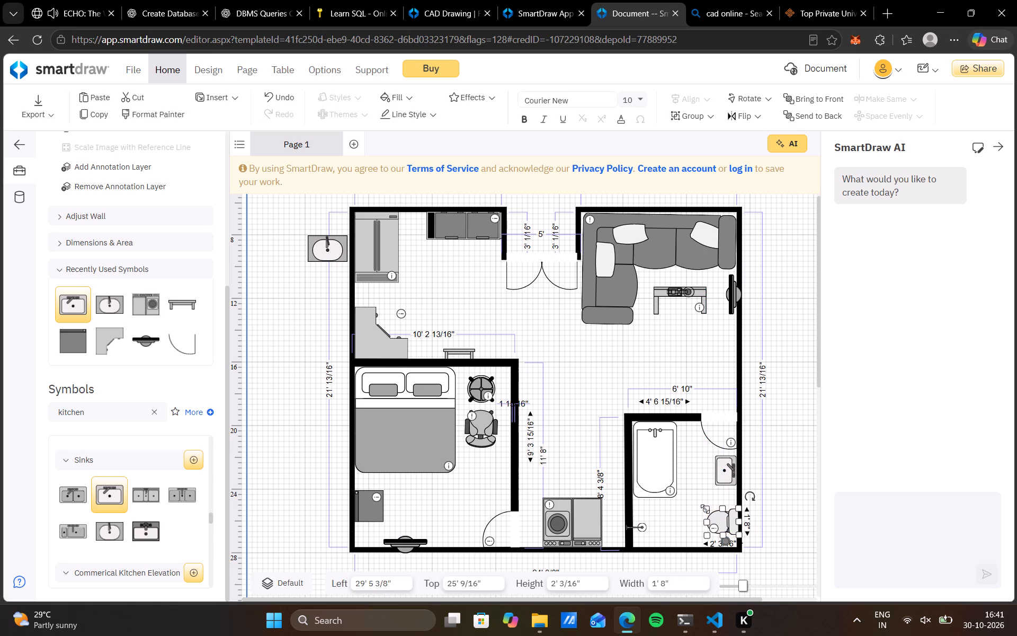
click(714, 517)
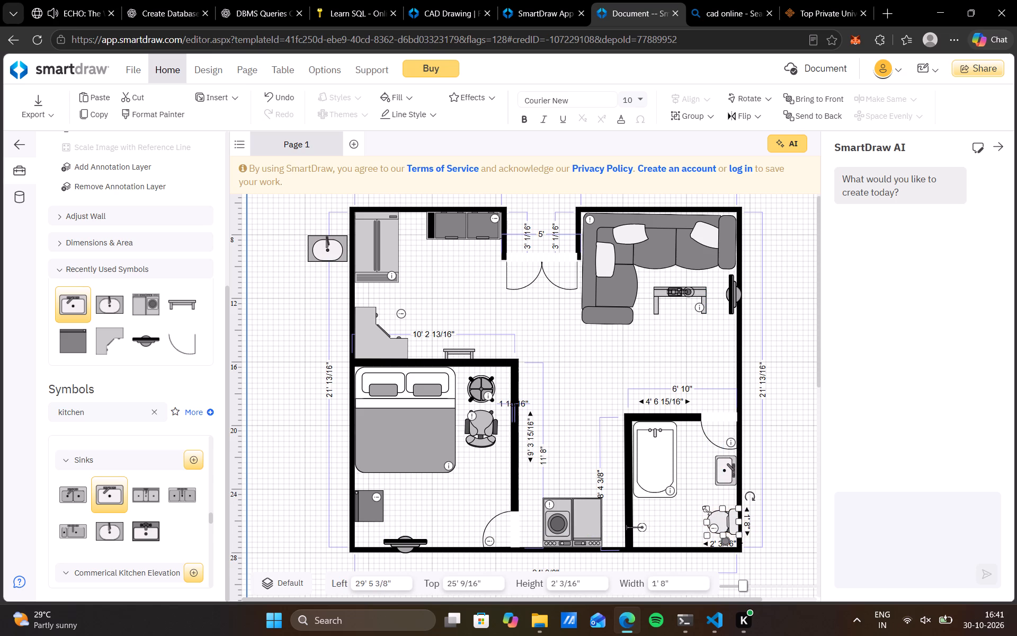
click(707, 510)
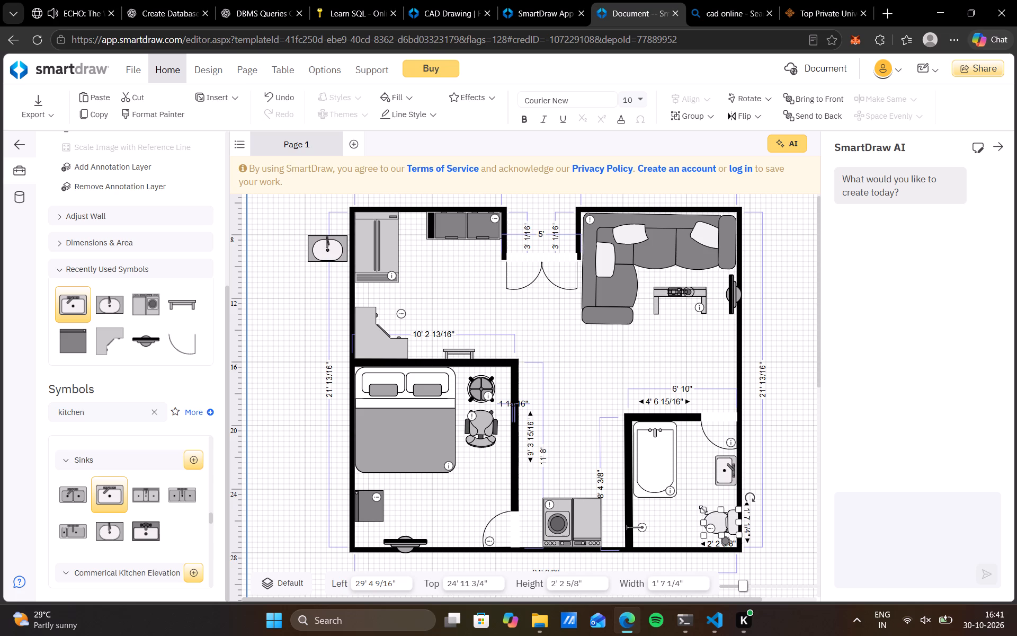
click(779, 468)
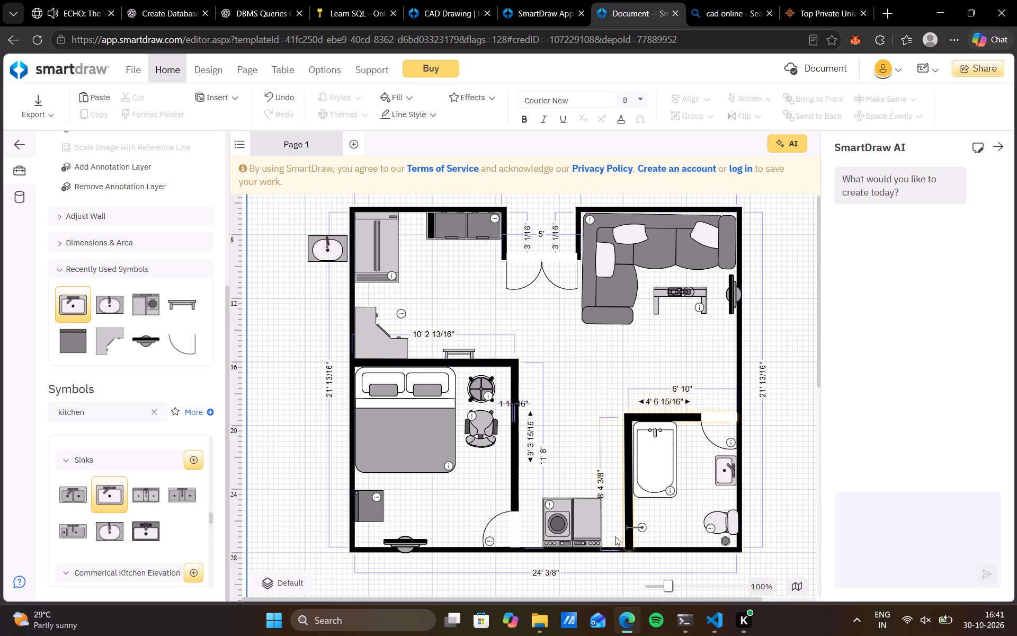
Shrink the washer and dryer unit to about 3' 4 5/8" wide and 2' 9 3/8" high.
click(591, 508)
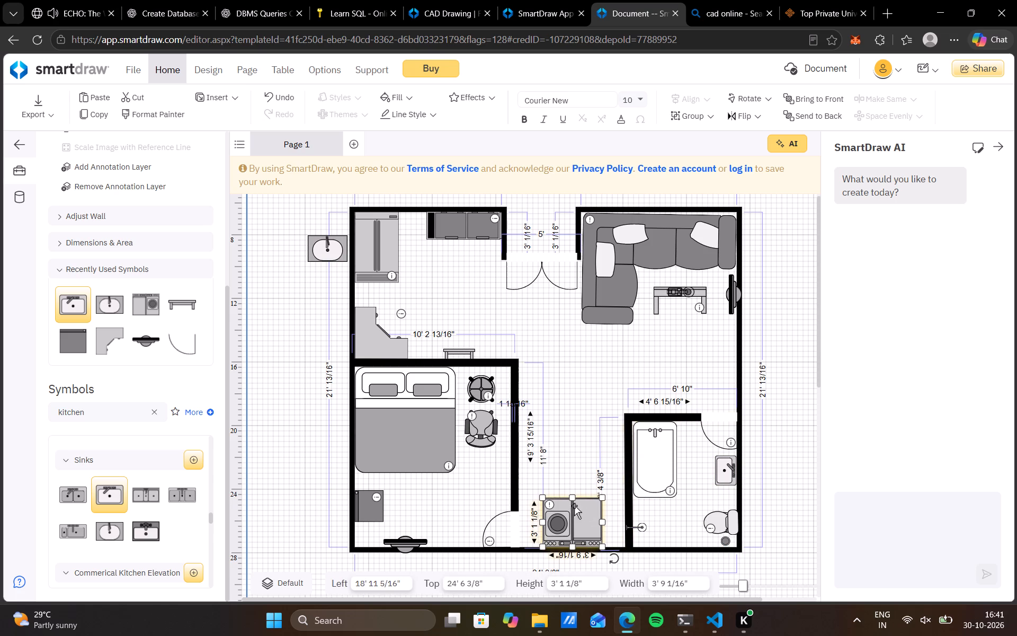
click(572, 499)
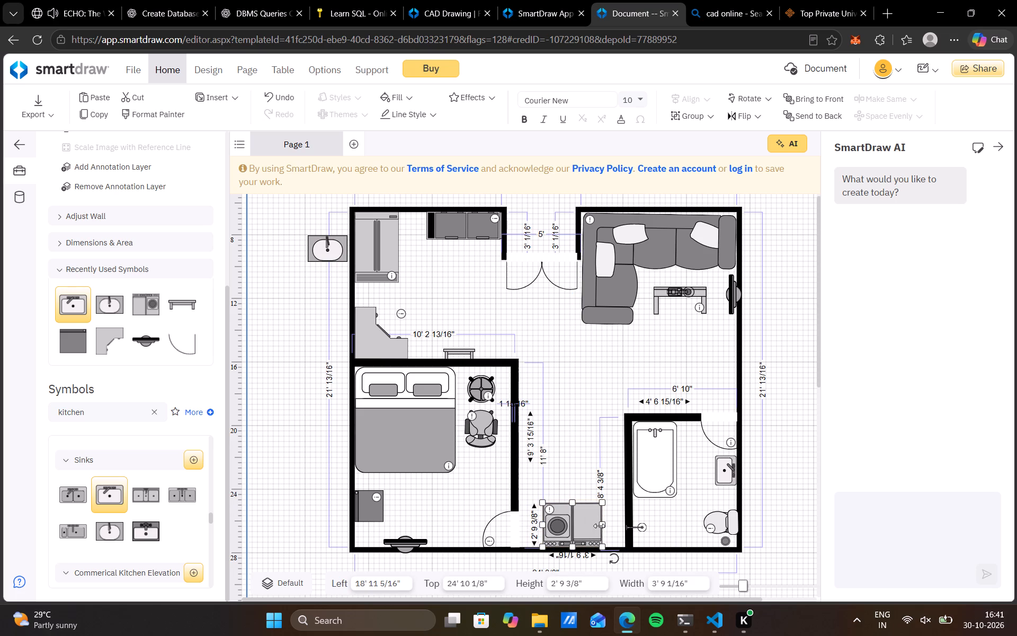
click(599, 526)
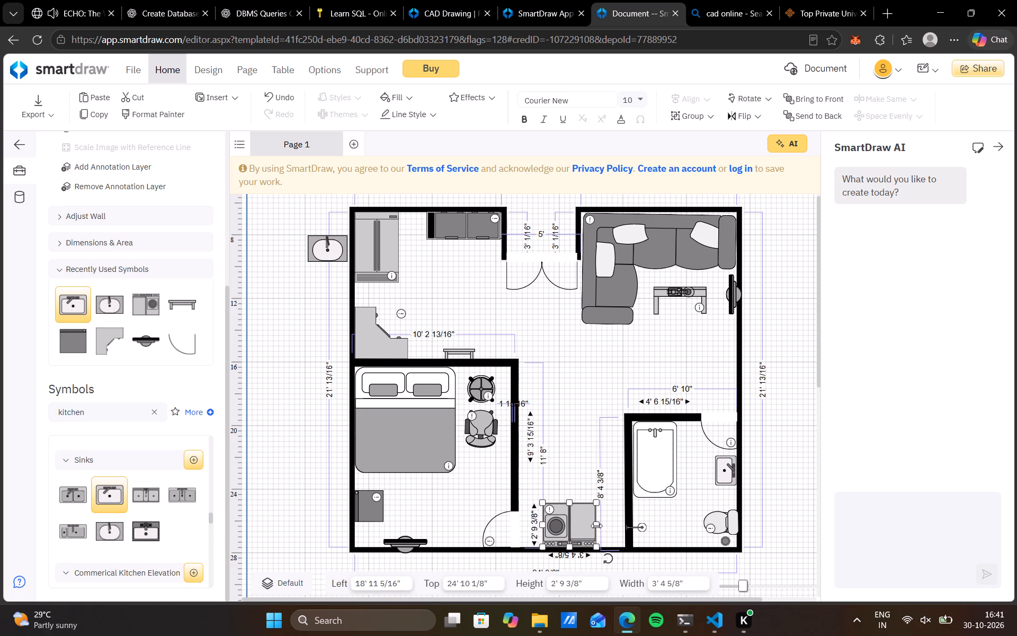
Position the washer and dryer unit against the bottom wall at about 19' 1/16" left, 24' 10 3/8" top.
click(571, 518)
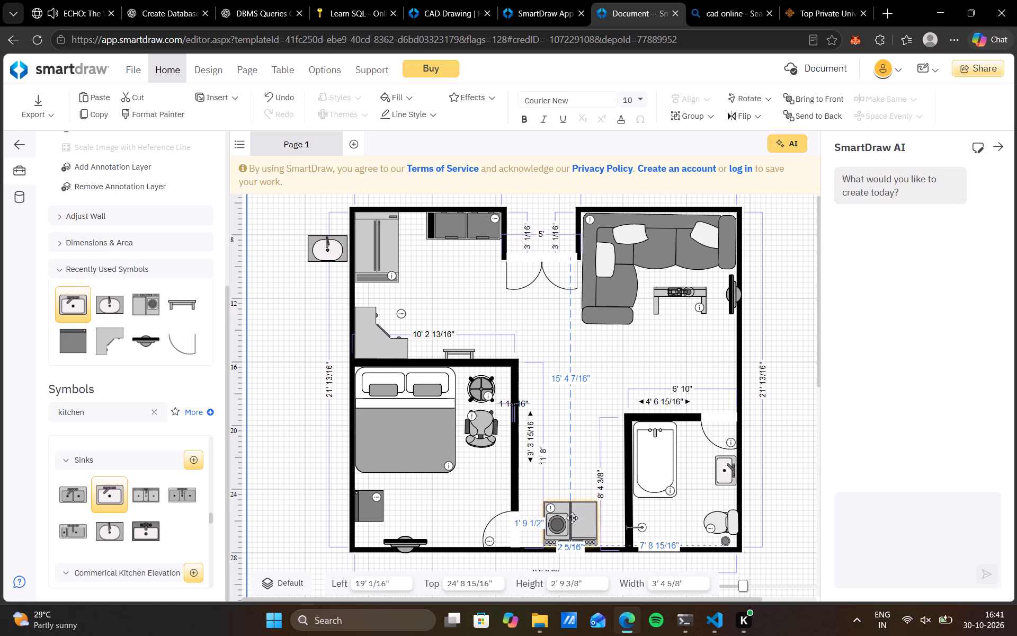
key(Down)
key(Down)
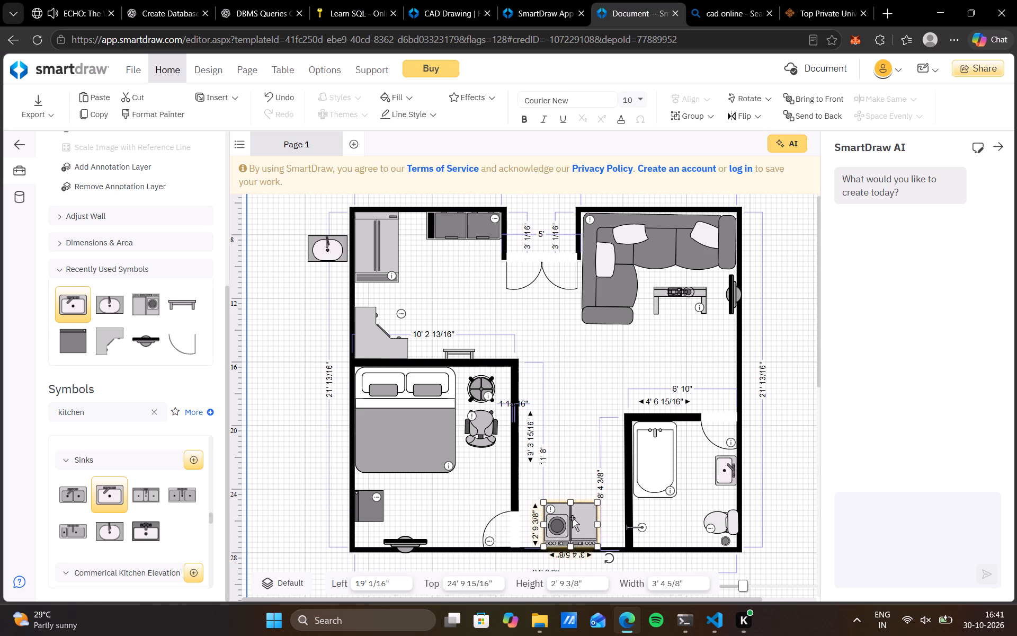
key(Down)
key(Up)
key(Down)
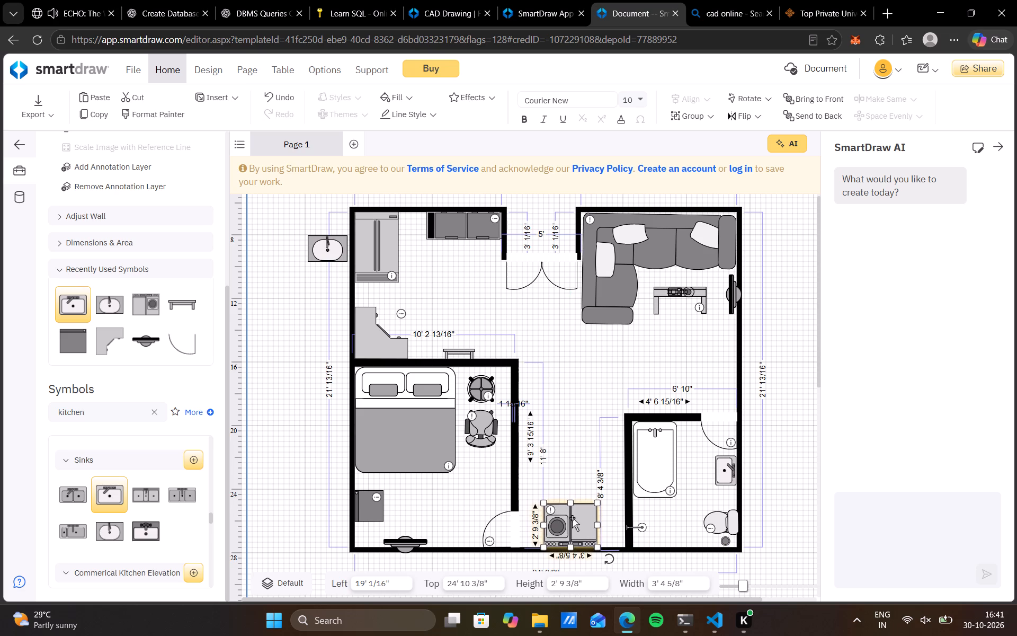
click(765, 464)
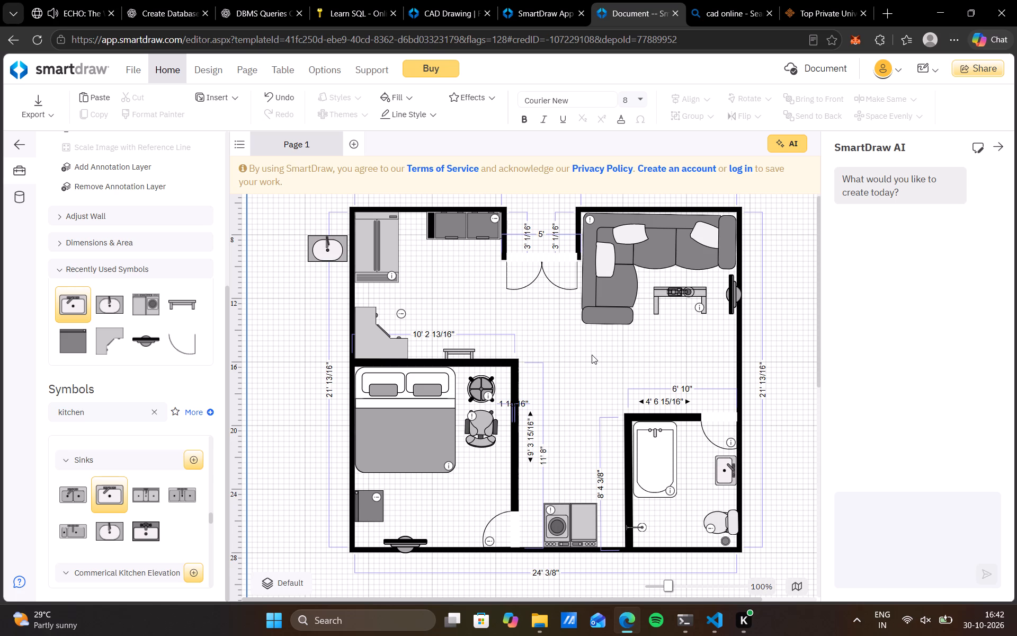
Review the layout of the whole furnished floor plan, including the bedroom, laundry spot and bathroom.
click(592, 355)
scroll(542, 461, down, 1)
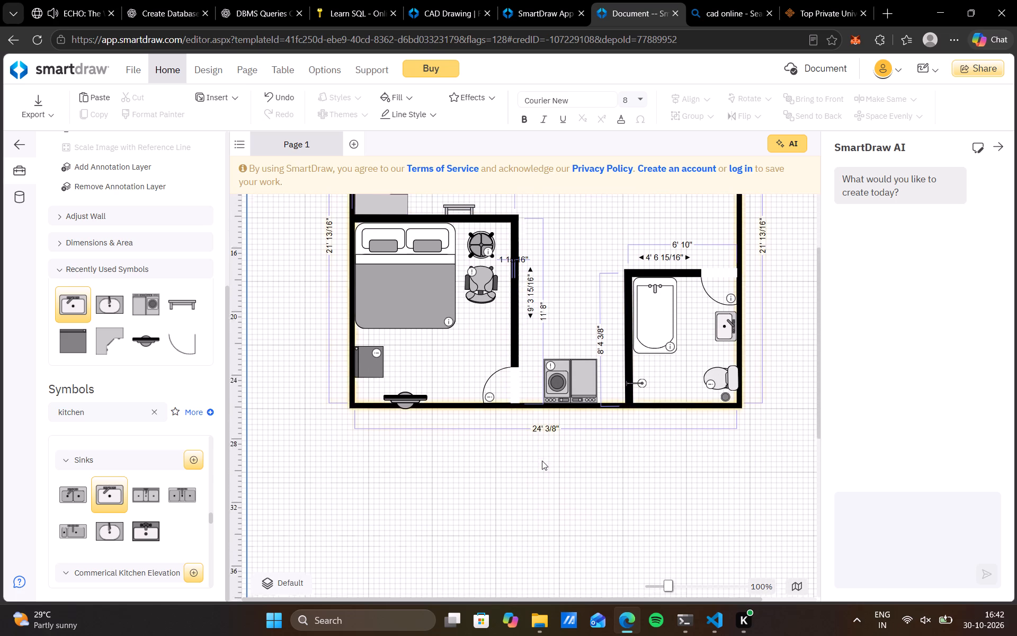
scroll(542, 461, down, 1)
scroll(542, 461, up, 1)
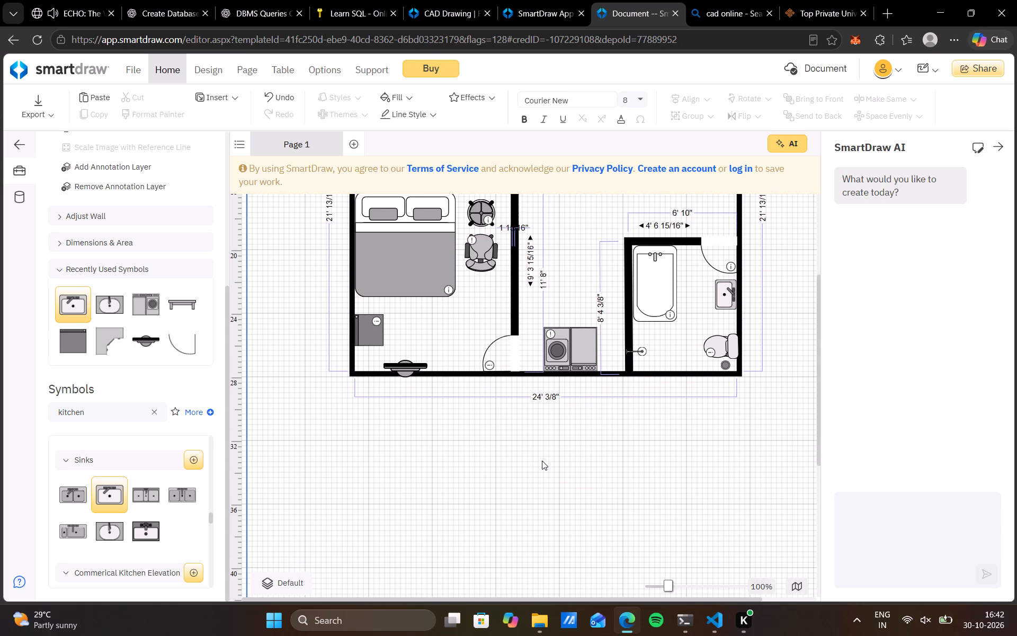
scroll(542, 461, up, 2)
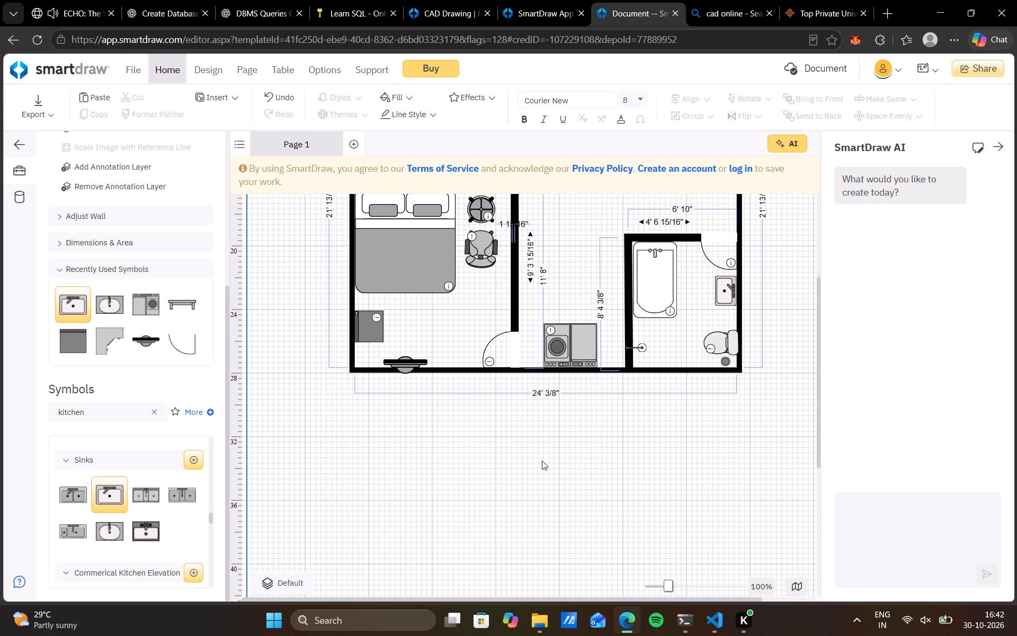
scroll(542, 461, up, 1)
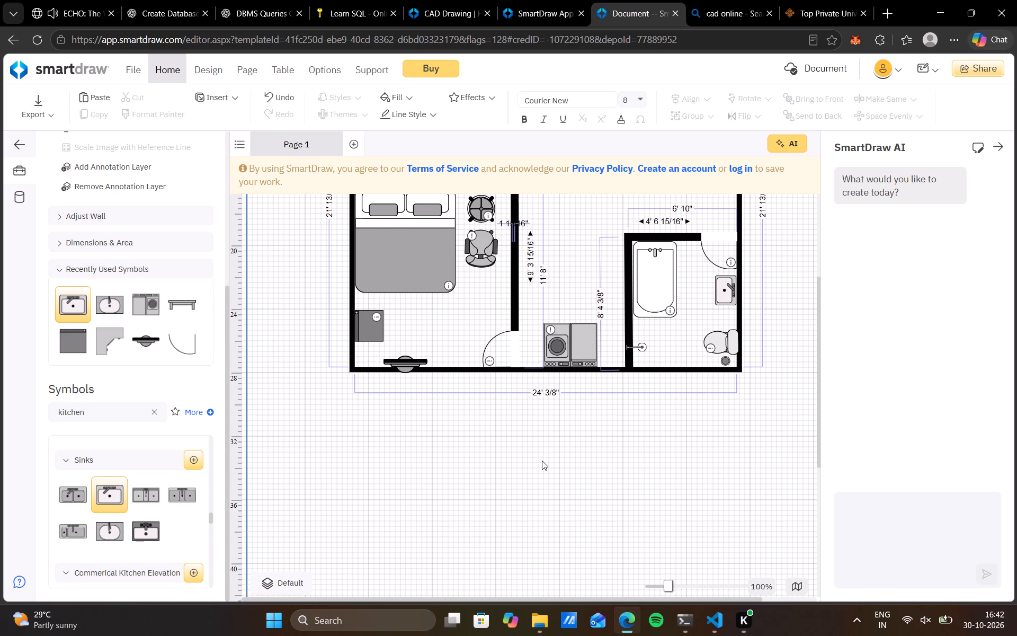
scroll(542, 461, up, 1)
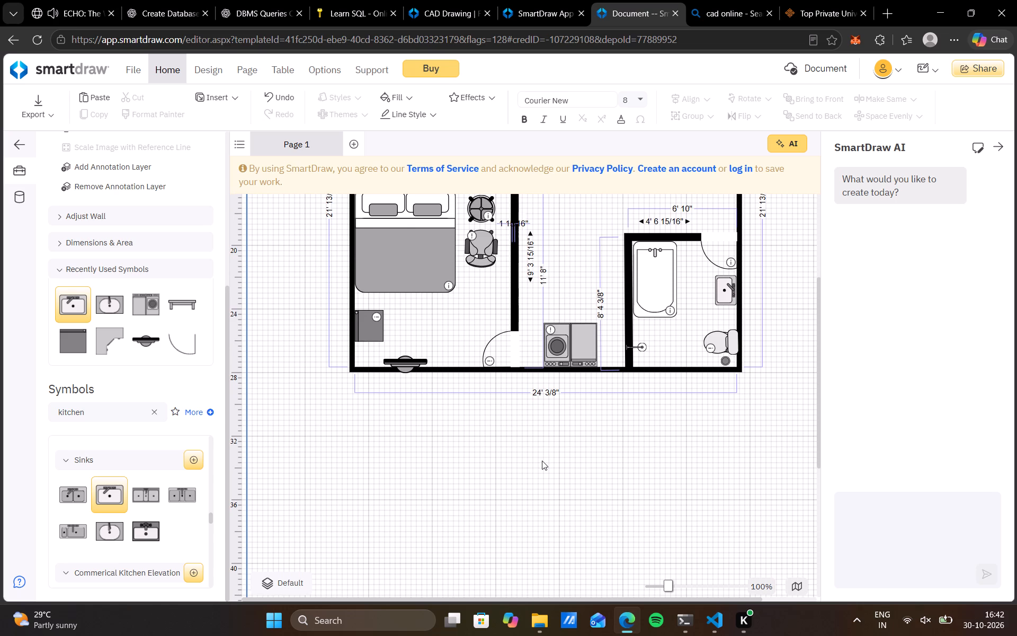
scroll(542, 461, up, 2)
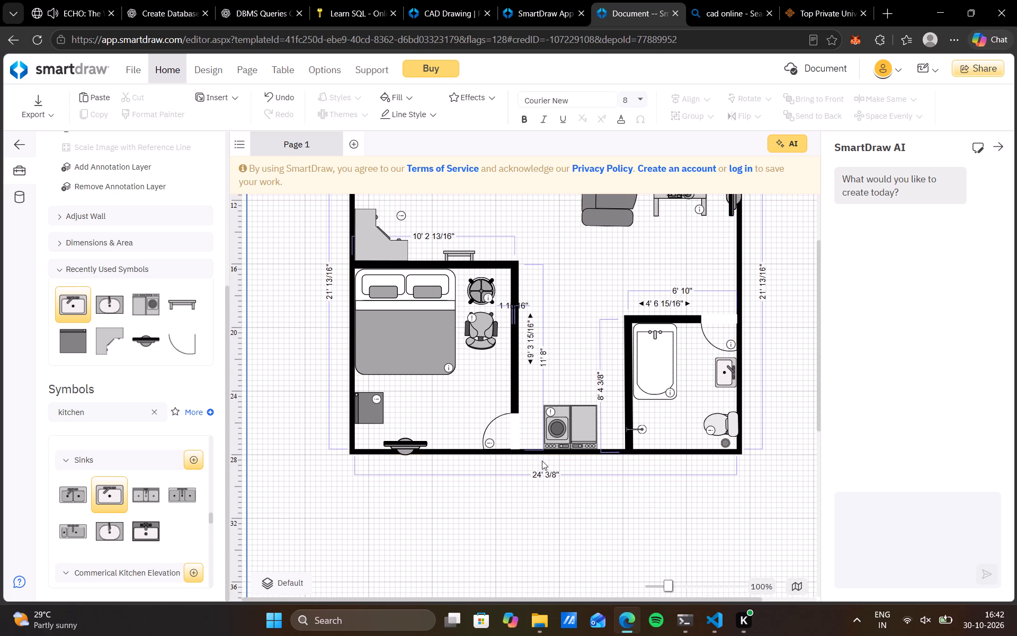
scroll(542, 461, up, 3)
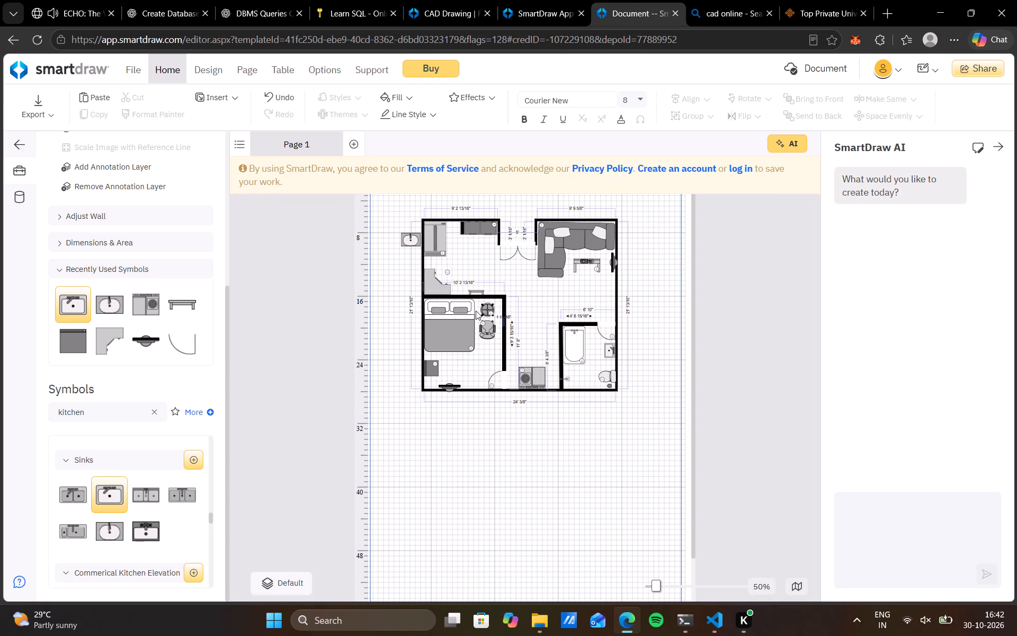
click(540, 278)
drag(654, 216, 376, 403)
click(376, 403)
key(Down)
Select the entire floor plan with all its furniture and move it down the page to about 9' 2 9/16" top.
drag(634, 209, 295, 518)
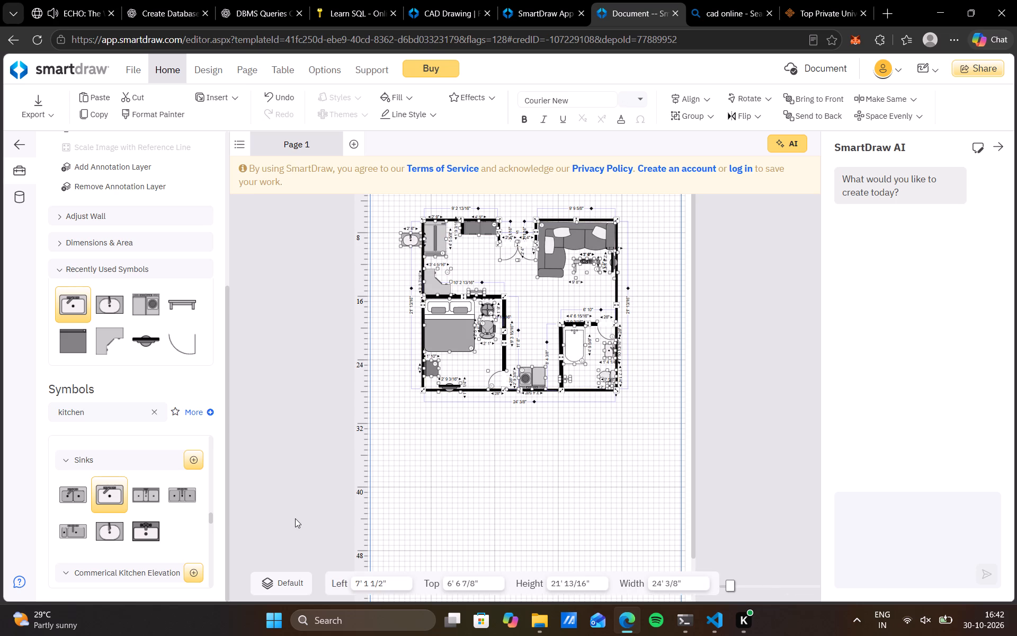
key(Down)
key(Down)
key(Down)
key(Down)
key(Down)
key(Down)
key(Down)
key(Down)
key(Down)
key(Down)
key(Down)
key(Down)
key(Down)
key(Down)
key(Down)
key(Down)
key(Down)
key(Down)
key(Down)
key(Down)
key(Down)
key(Down)
key(Down)
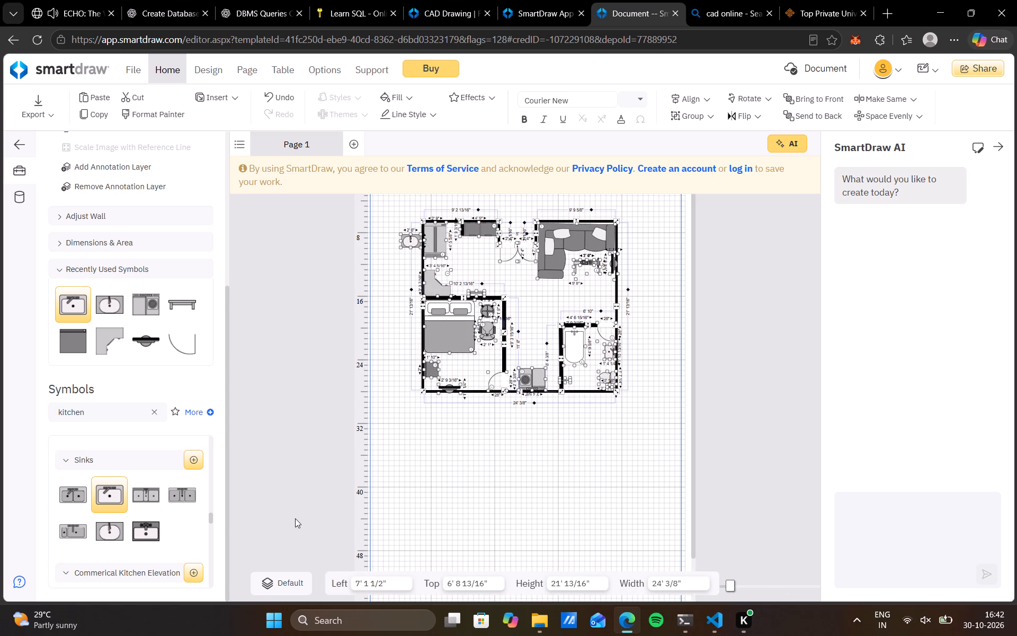
key(Down)
key(Down)
key(Down)
key(Down)
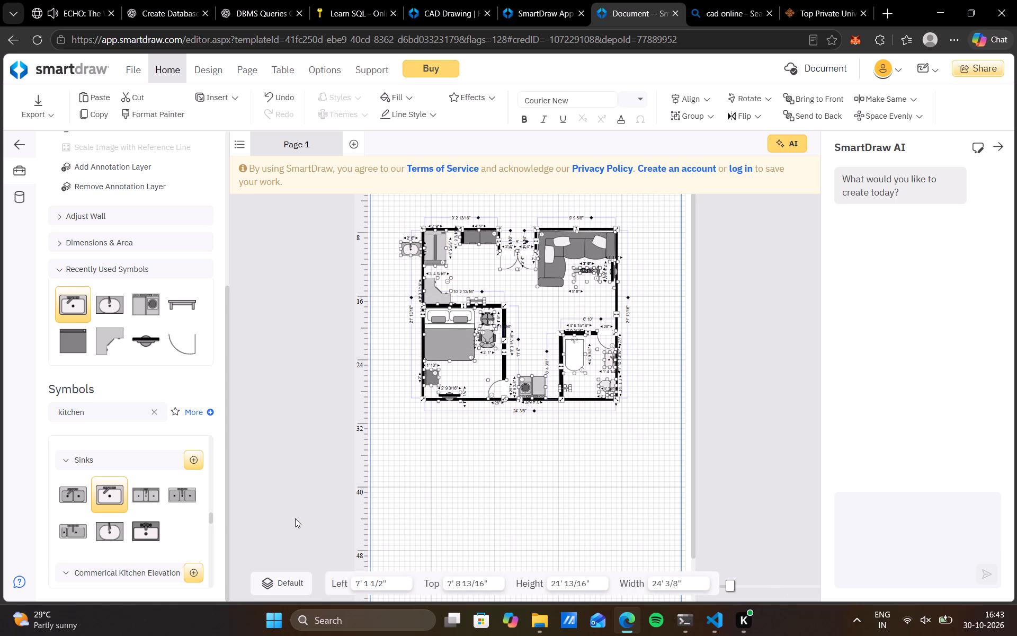
key(Down)
key(Down)
key(Down)
key(Down)
key(Down)
key(Down)
key(Down)
key(Down)
key(Down)
key(Down)
key(Down)
key(Down)
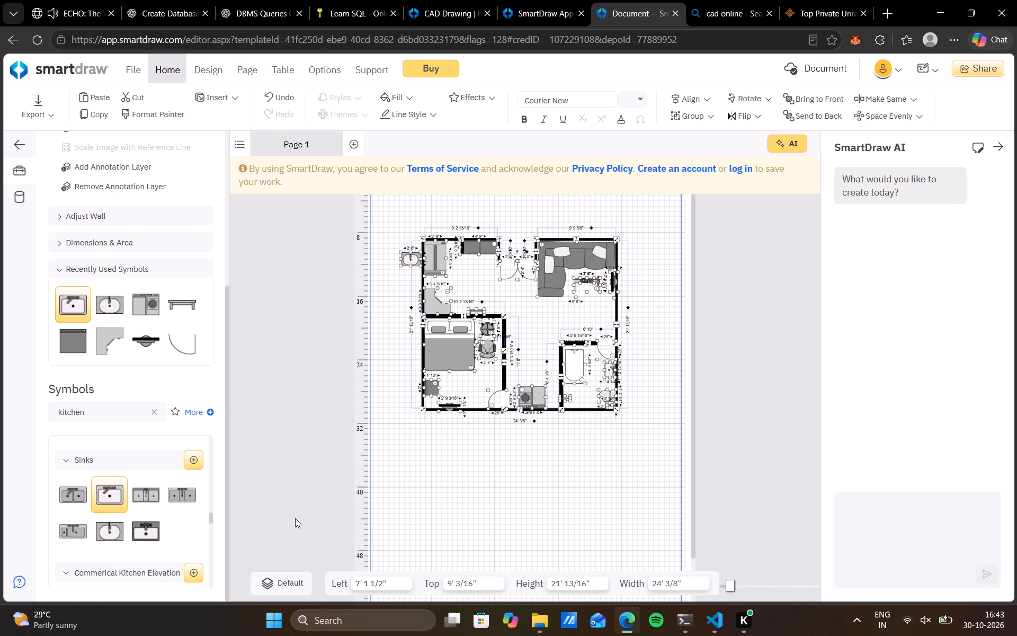
Shift the entire selected floor plan sideways across the page to about 8' 7 3/4" left, then deselect it.
key(Right)
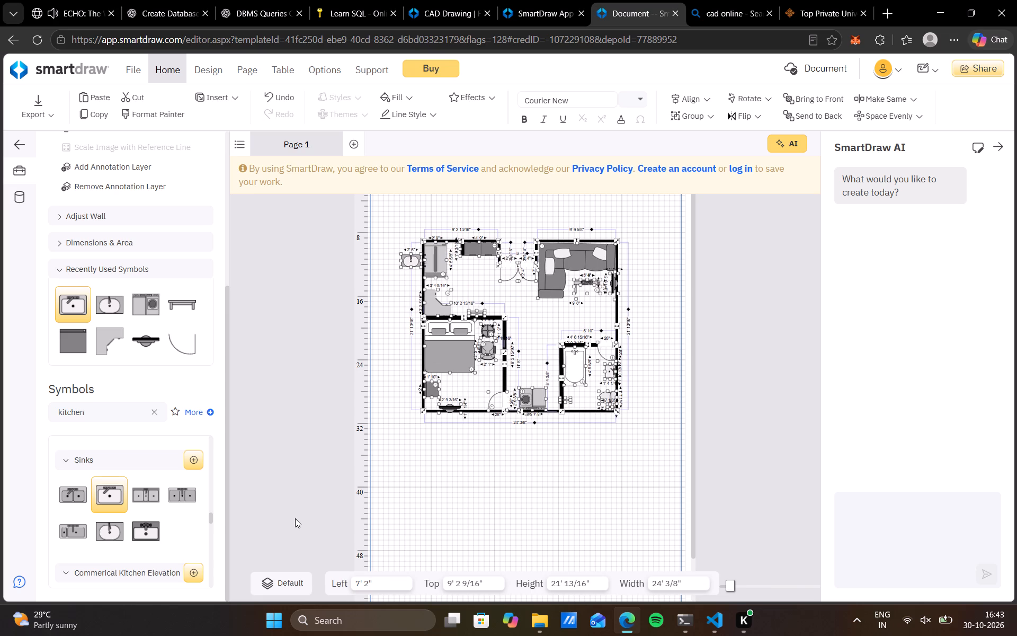
key(Right)
key(Right)
key(Right)
key(Right)
key(Right)
key(Right)
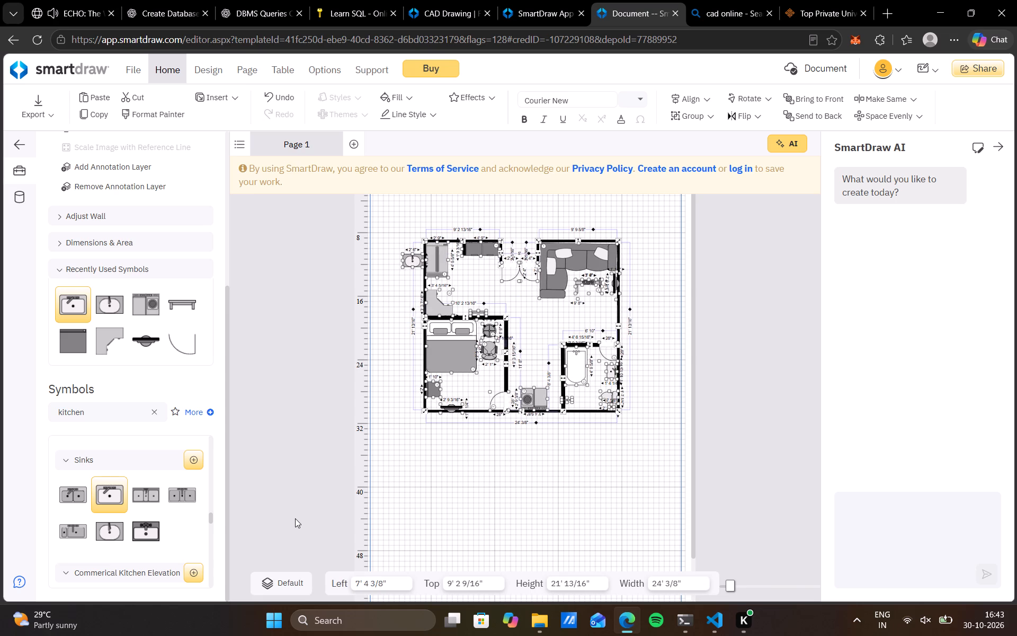
key(Right)
key(Right)
key(Right)
key(Right)
key(Right)
key(Right)
key(Right)
key(Right)
key(Right)
key(Right)
key(Right)
key(Right)
key(Right)
key(Right)
key(Right)
key(Right)
key(Right)
key(Right)
key(Right)
key(Right)
key(Right)
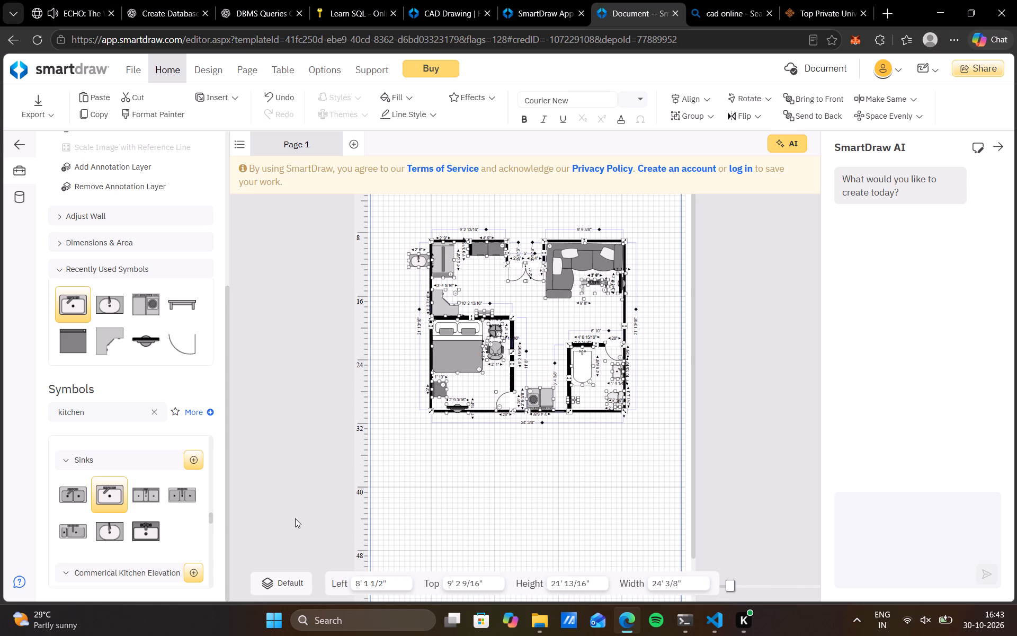
key(Right)
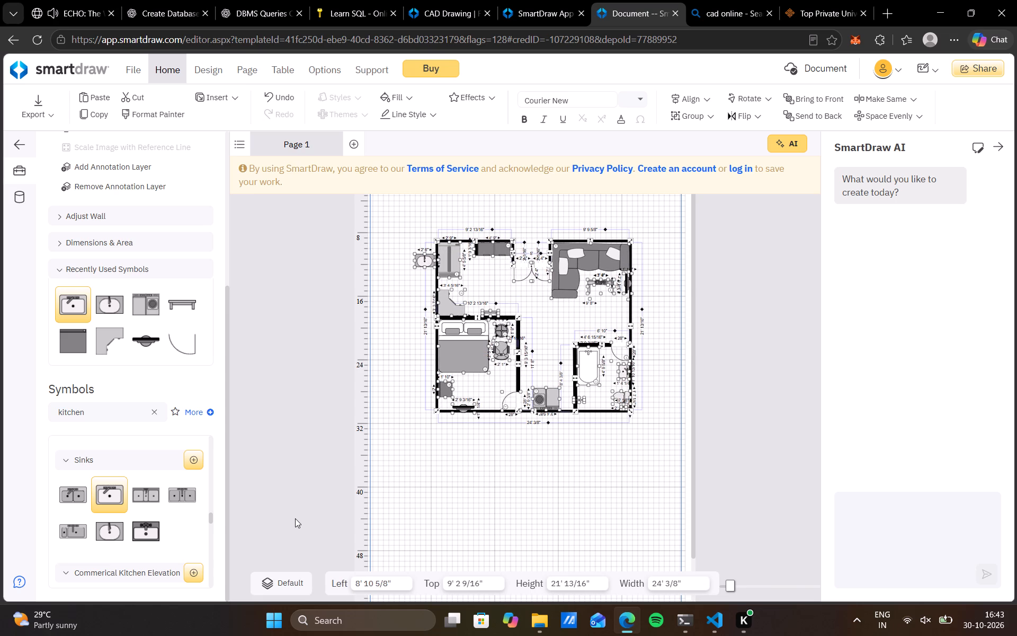
key(Left)
key(Left)
key(Left)
key(Left)
key(Left)
key(Left)
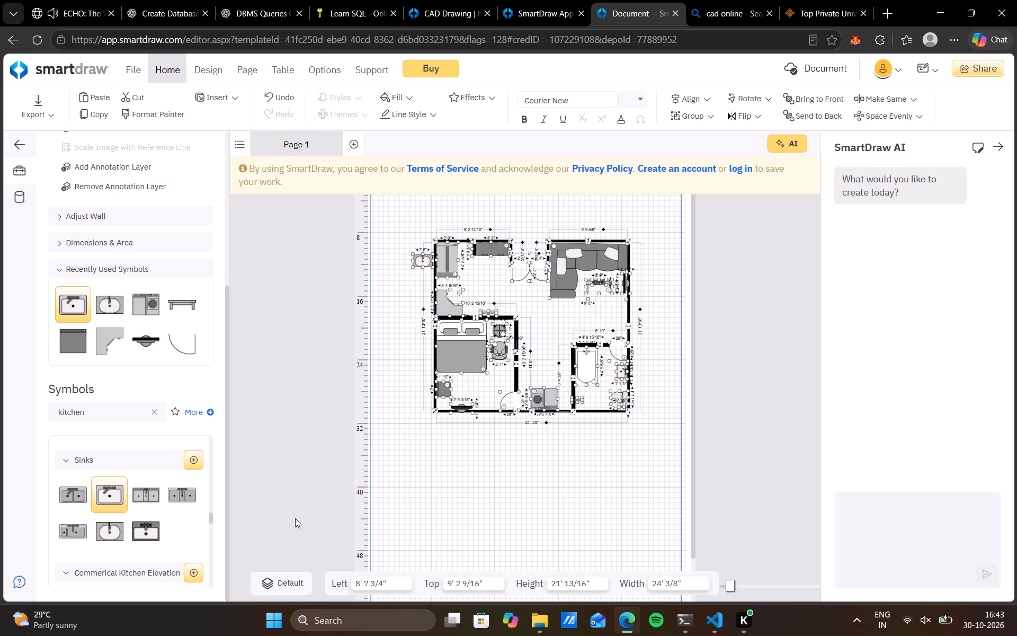
click(313, 384)
click(394, 356)
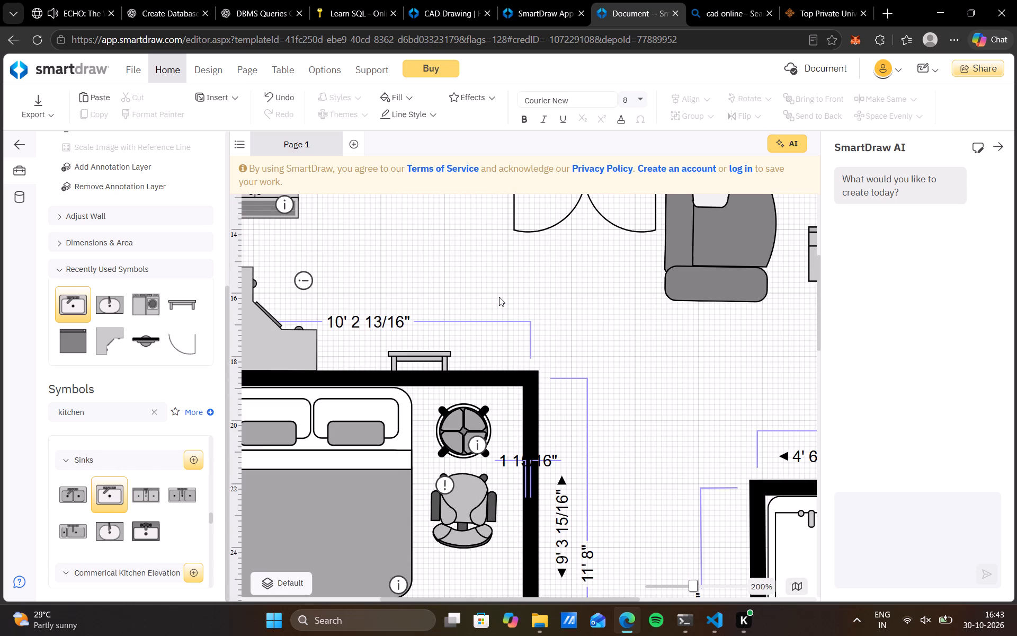
Nudge the bedroom TV on the bottom wall slightly up into the room, to about 29' 5 15/16" top.
scroll(499, 297, left, 1)
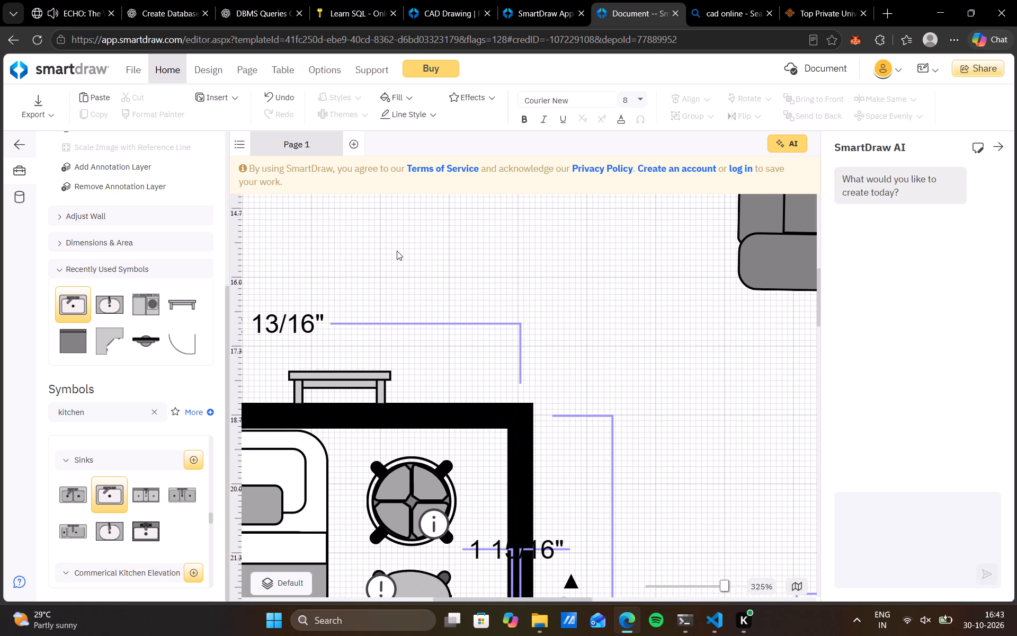
scroll(397, 251, right, 4)
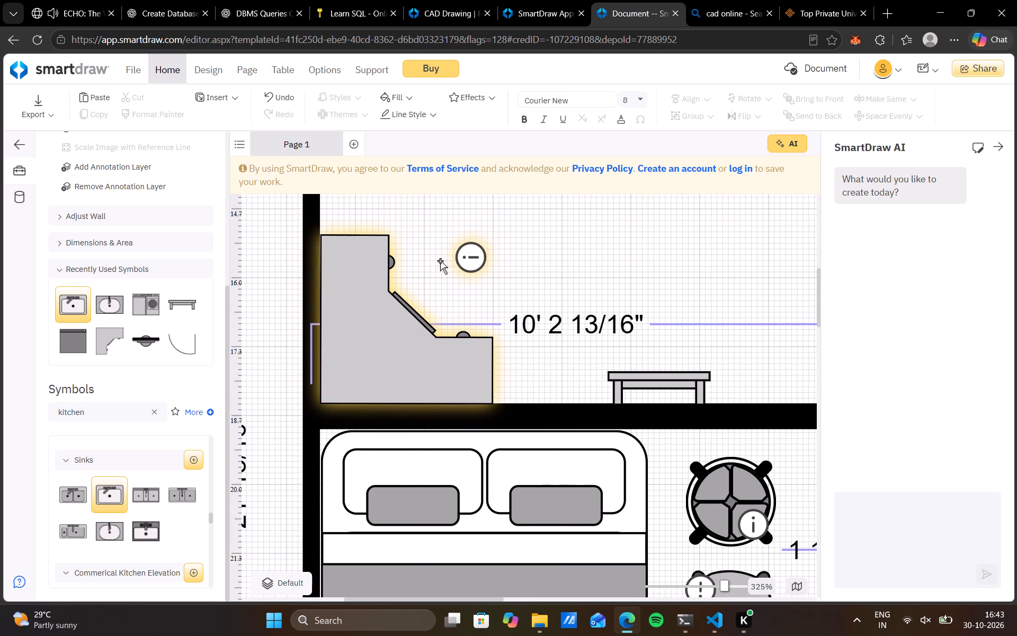
click(477, 249)
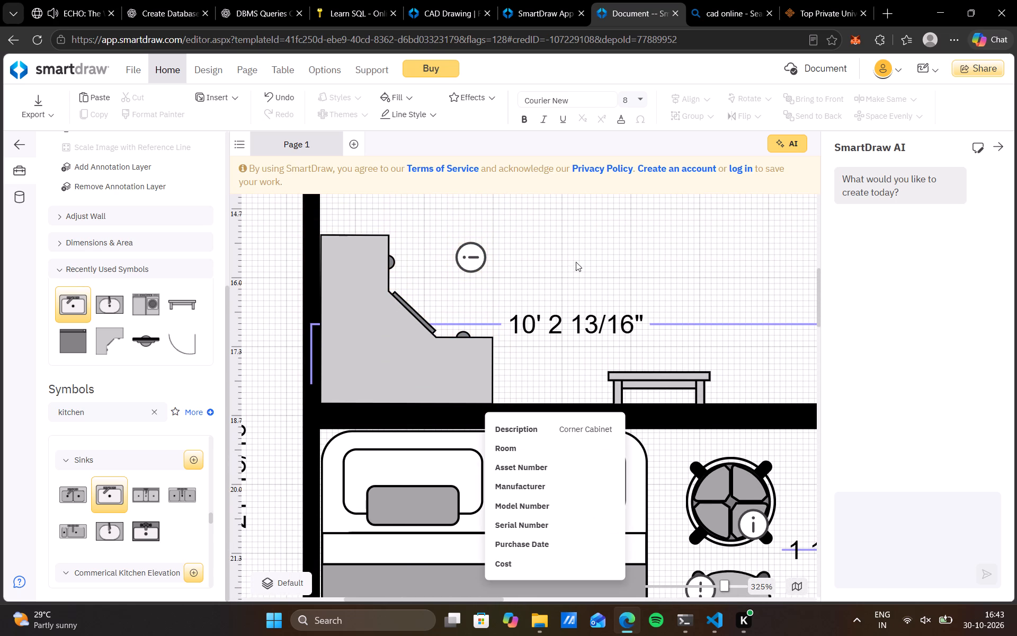
click(588, 243)
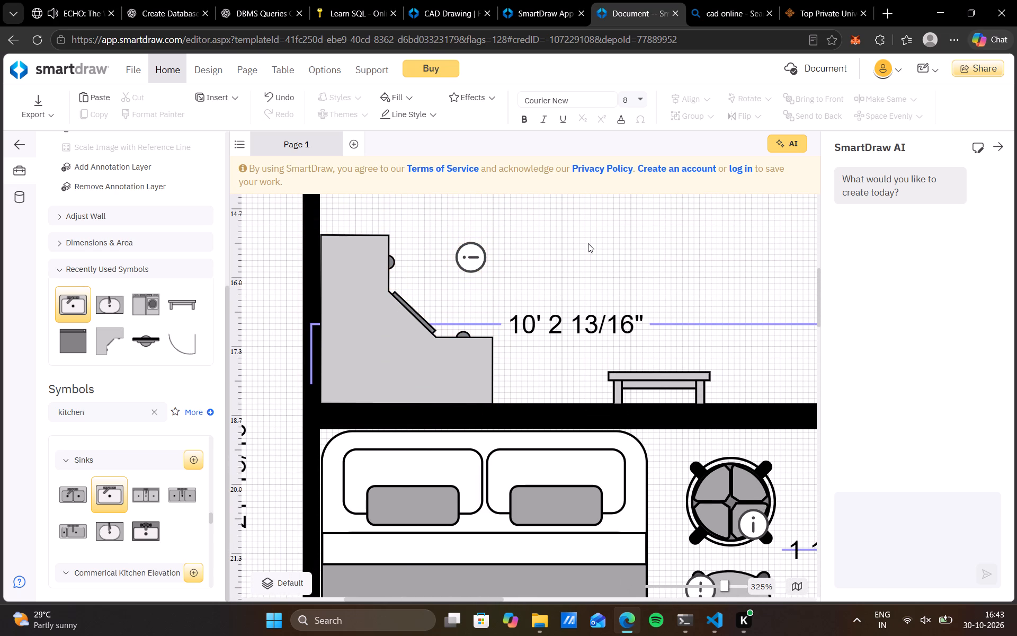
scroll(520, 301, down, 7)
scroll(520, 301, up, 2)
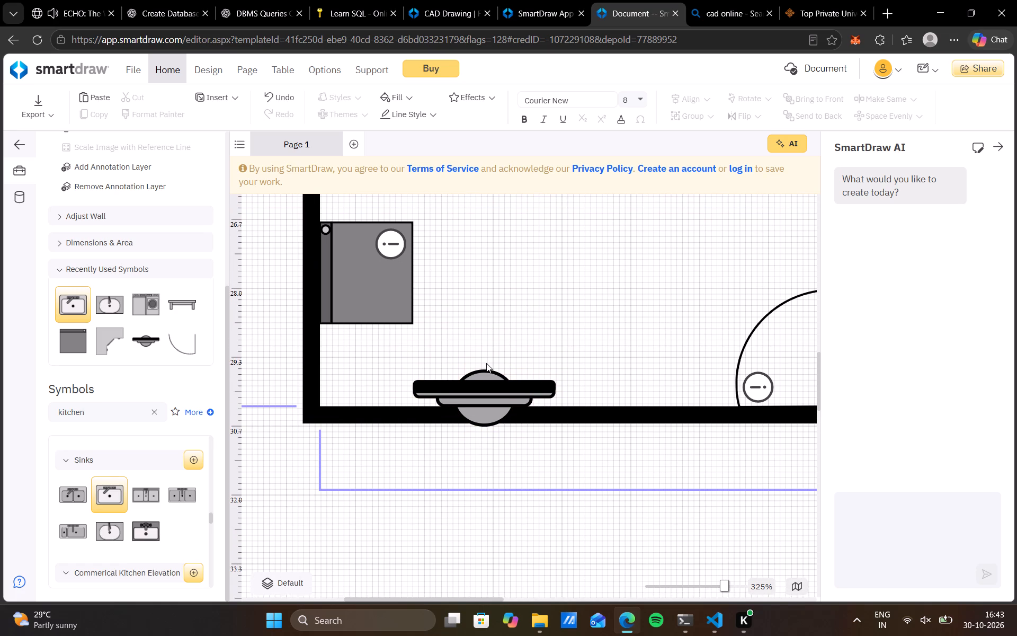
click(486, 363)
click(480, 383)
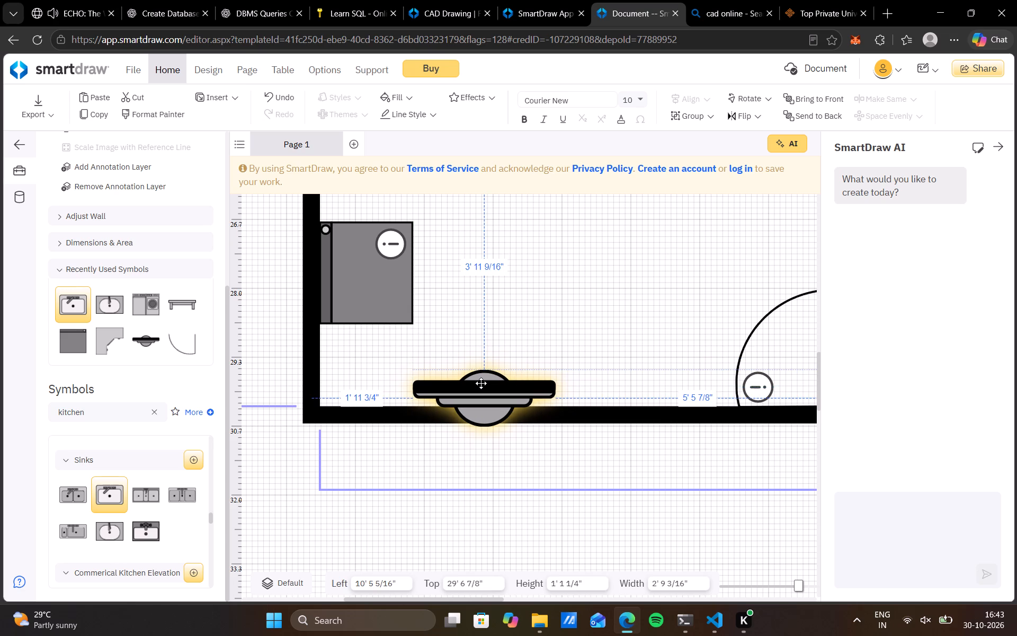
key(Up)
key(Up)
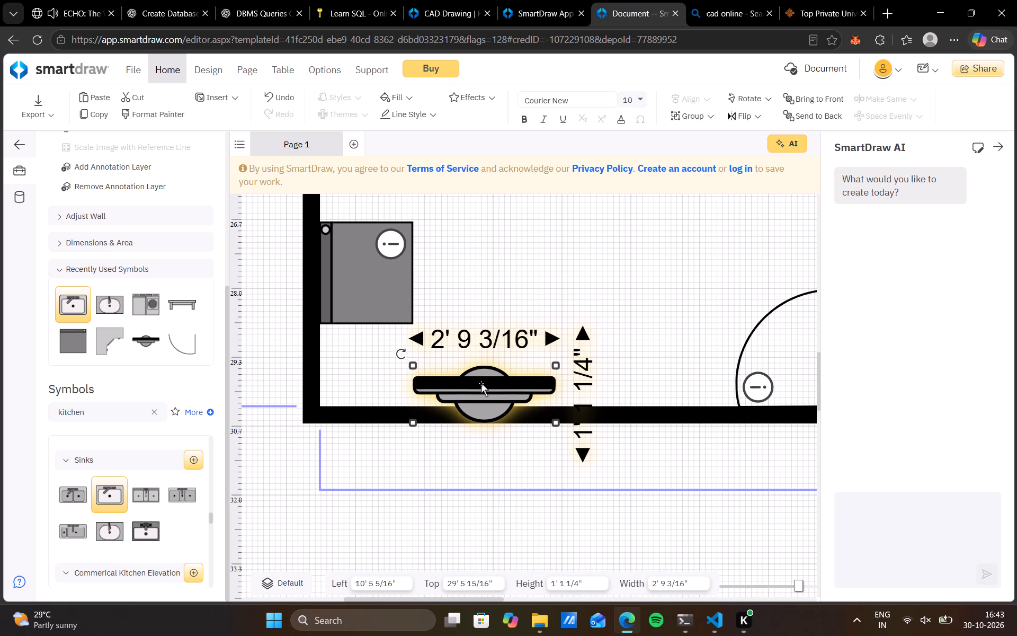
click(645, 259)
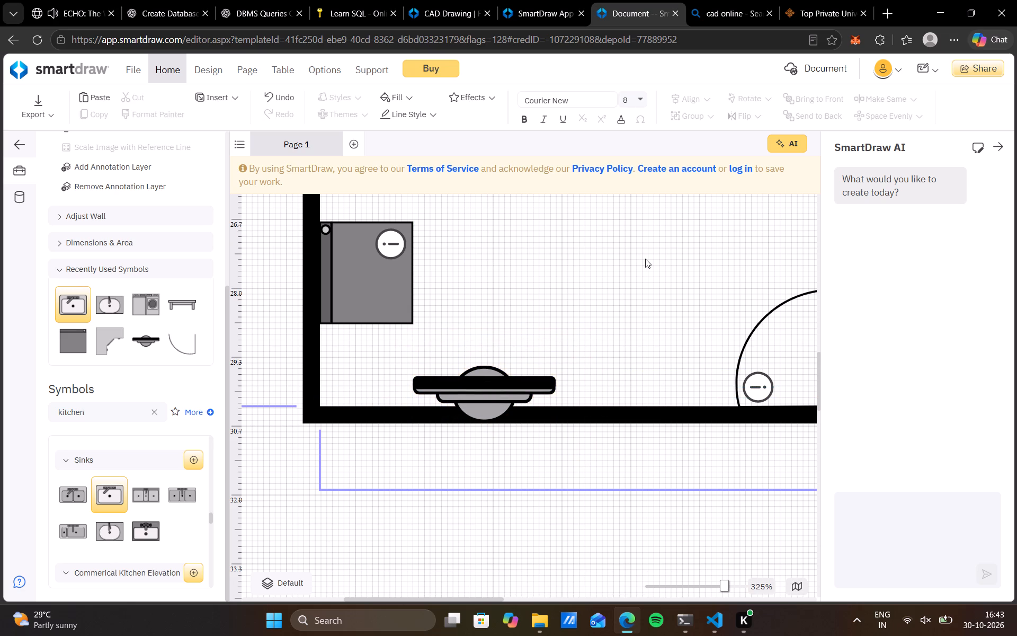
Nudge the living room TV slightly inward from the right-hand outer wall, to about 31' 2 7/16" left.
scroll(645, 259, up, 2)
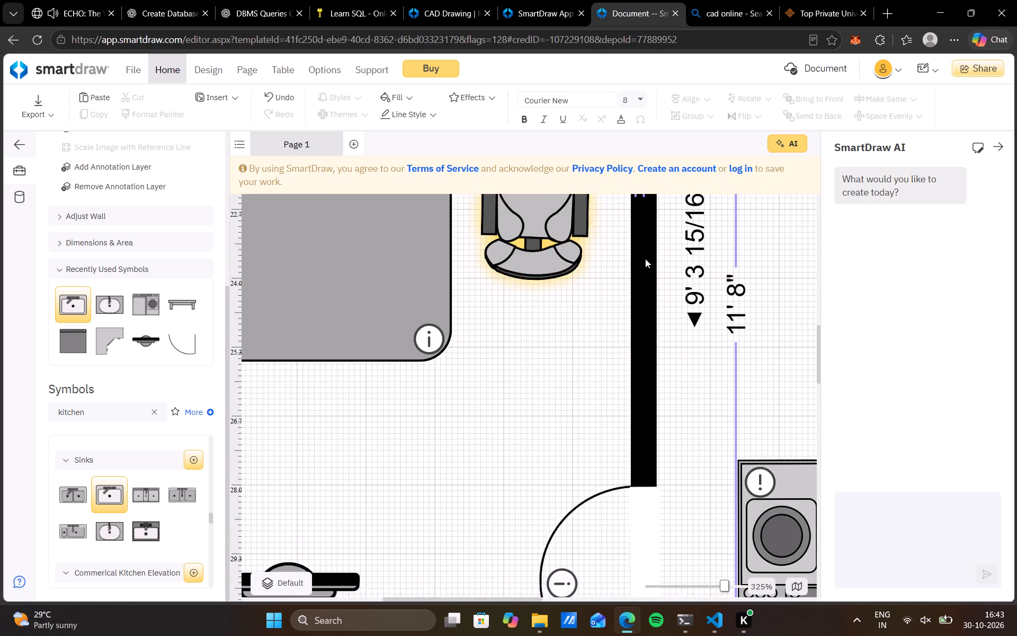
scroll(645, 259, up, 3)
scroll(645, 259, right, 1)
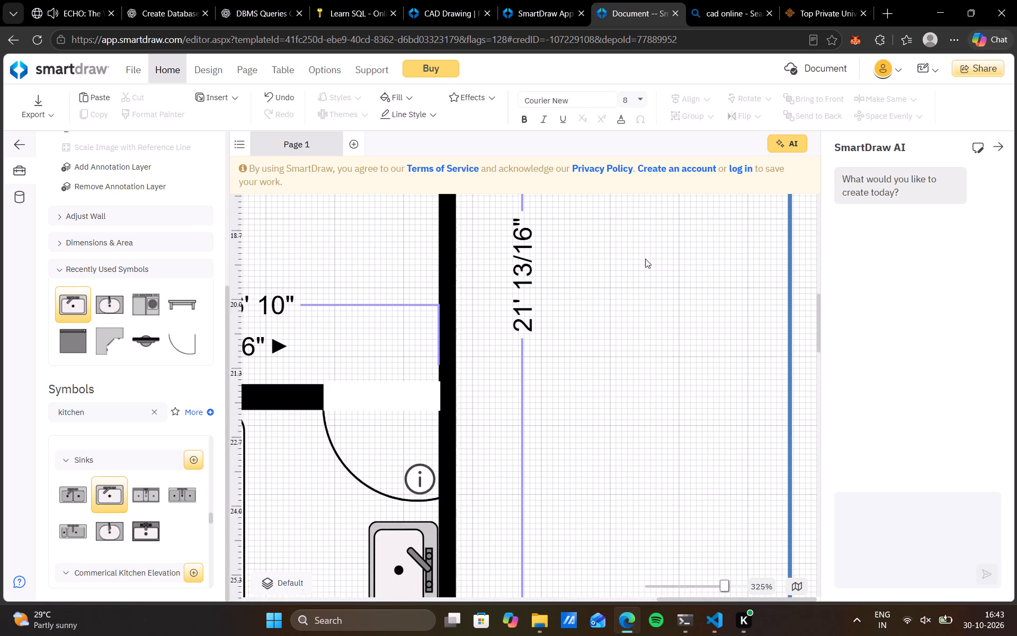
scroll(645, 259, right, 1)
scroll(645, 259, up, 2)
scroll(645, 259, right, 1)
scroll(645, 259, up, 1)
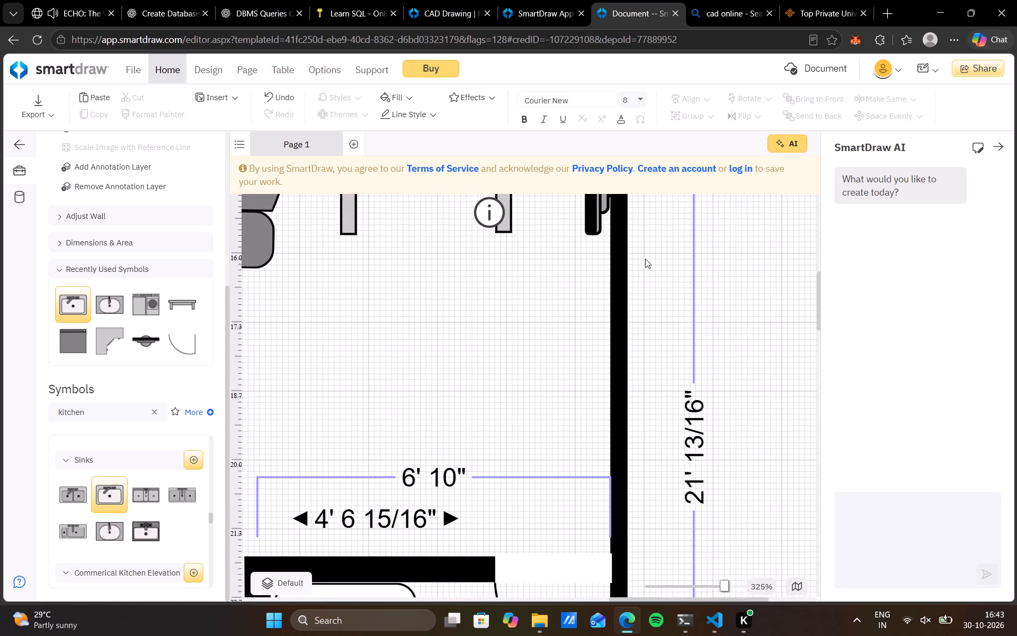
scroll(645, 259, up, 2)
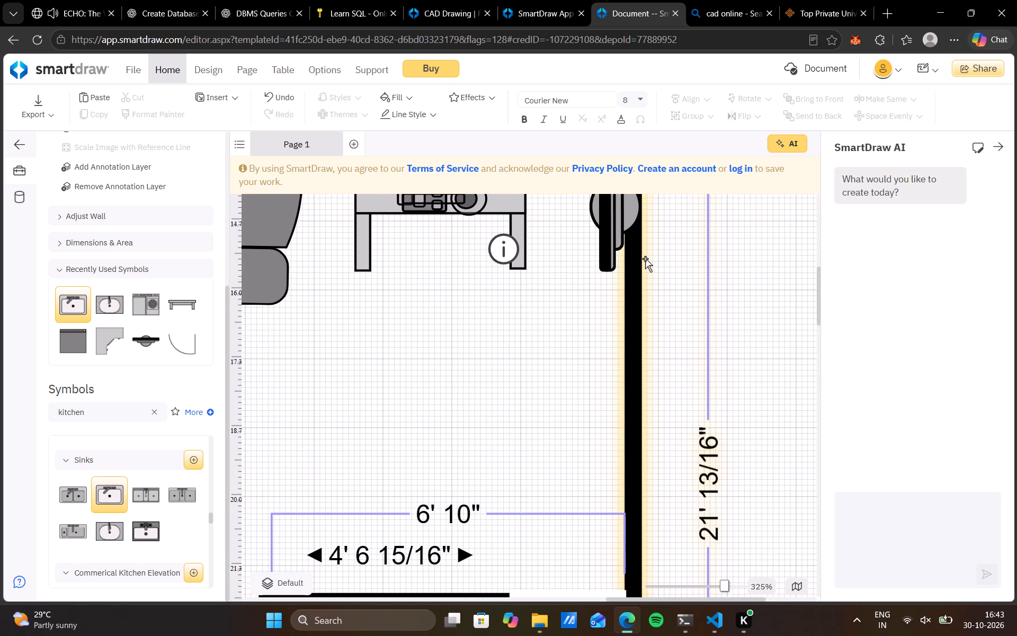
scroll(645, 259, up, 1)
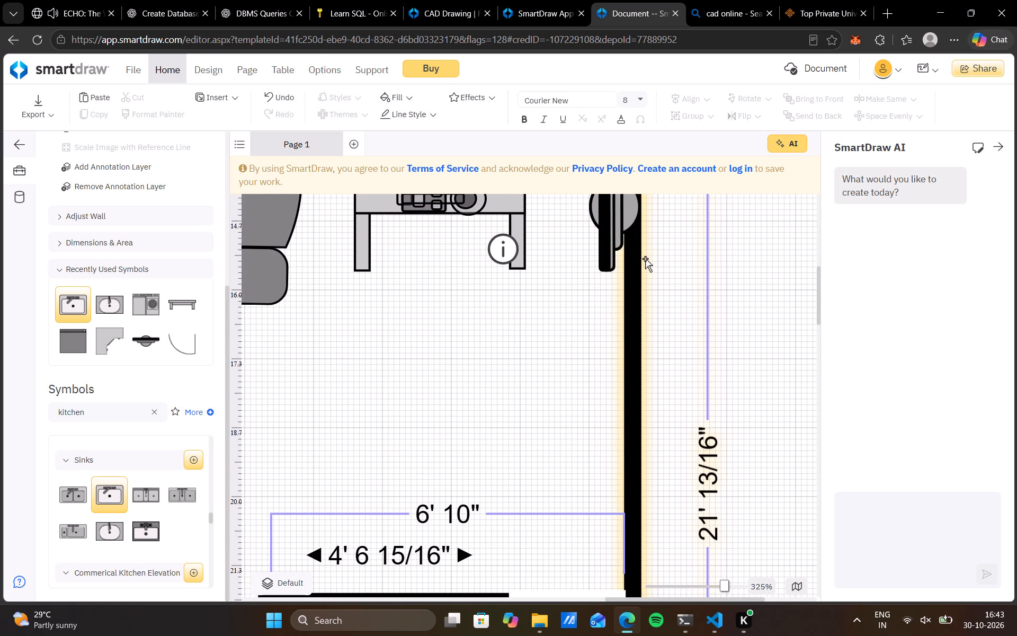
scroll(645, 259, up, 1)
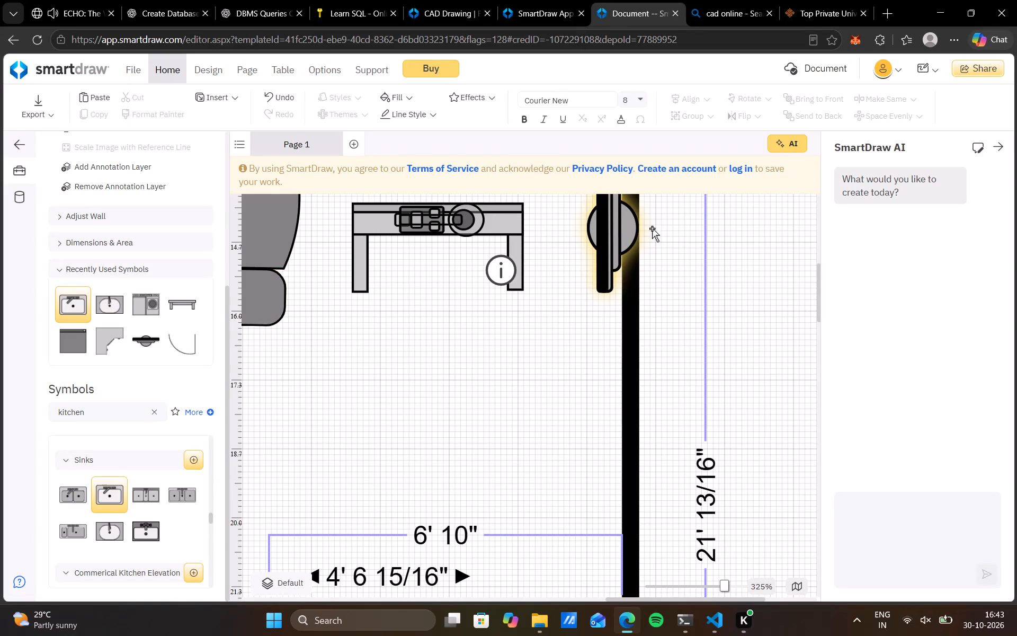
click(615, 236)
key(Left)
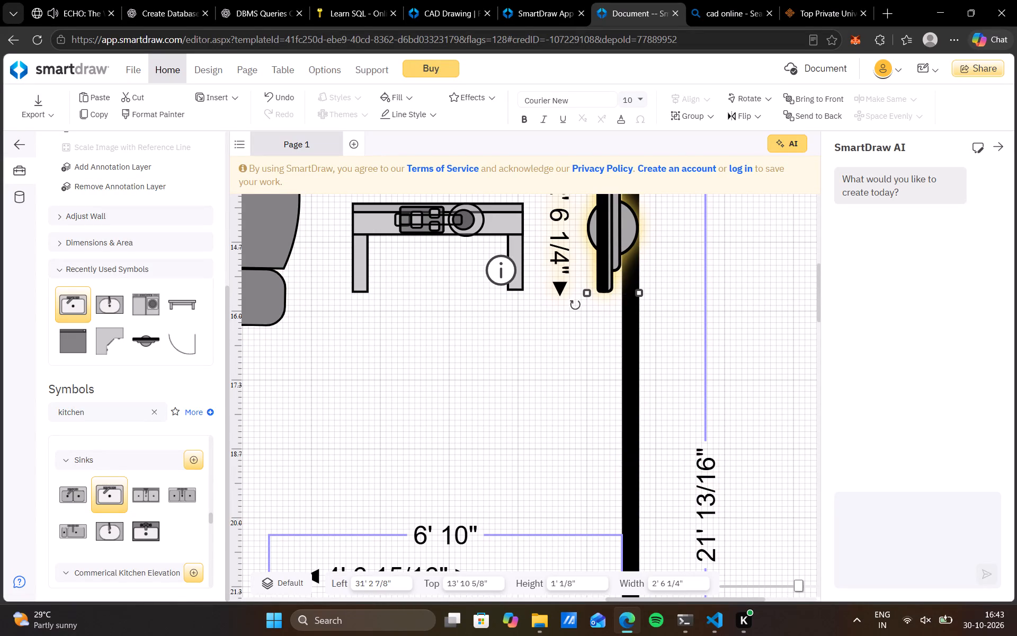
key(Left)
key(Left)
key(Right)
key(Right)
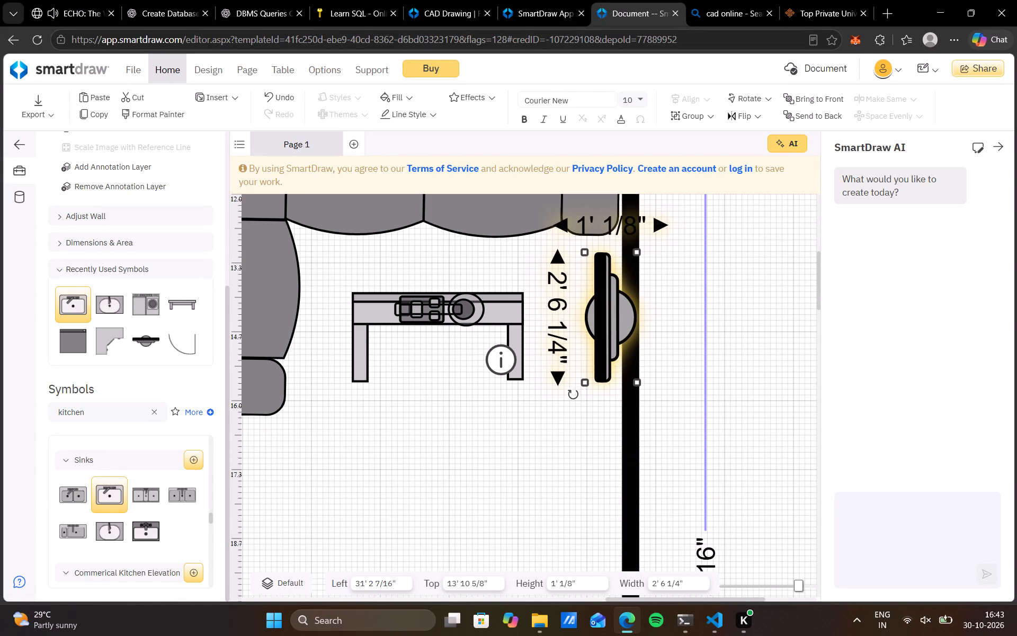
click(721, 298)
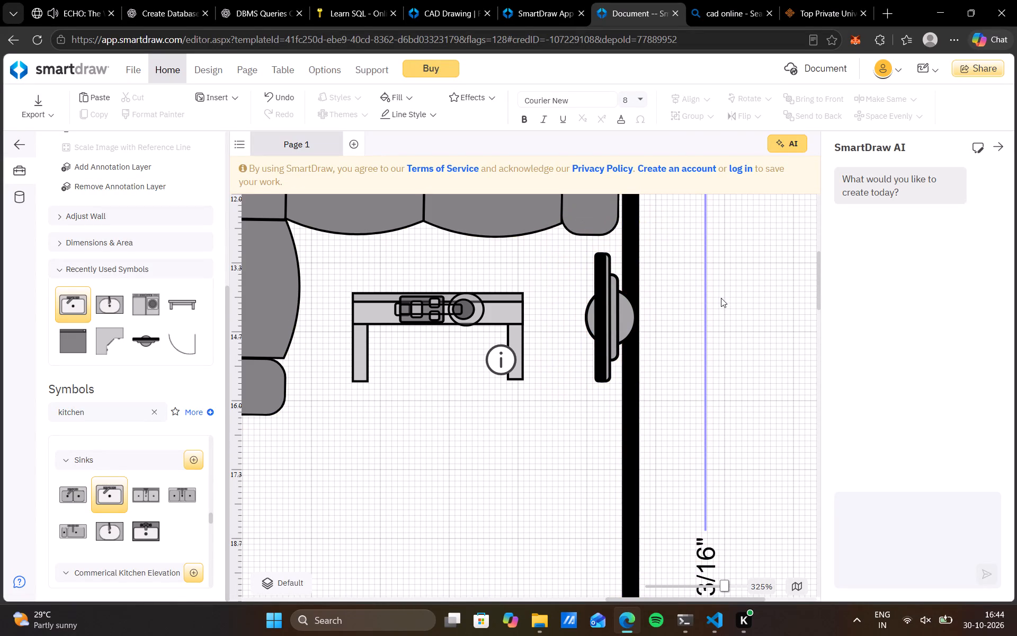
Review the whole furnished floor plan and its placement on the page, checking the furniture in each room.
scroll(721, 298, right, 1)
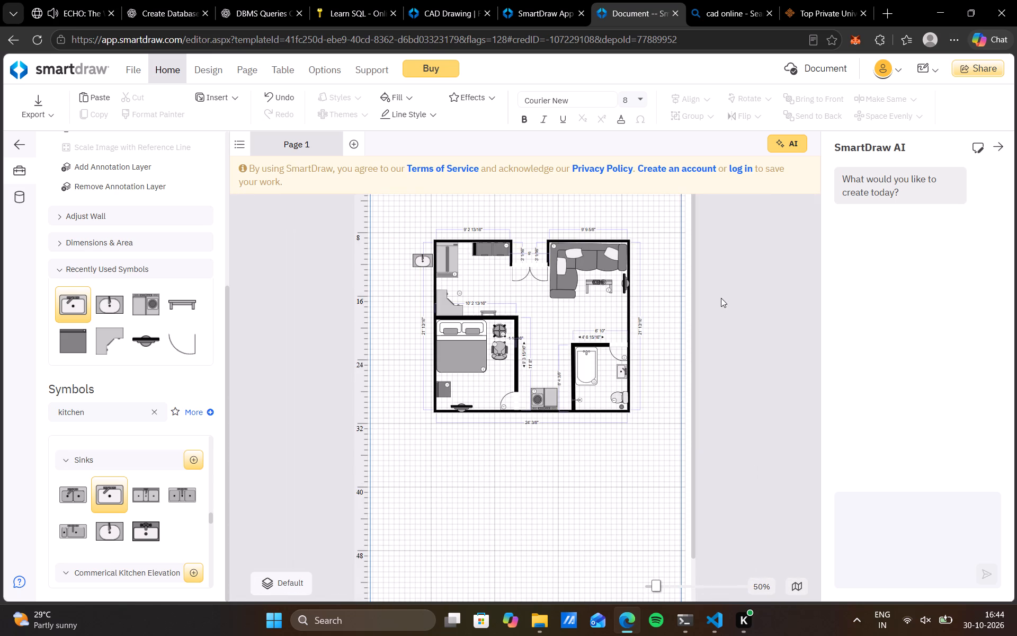
scroll(721, 298, right, 1)
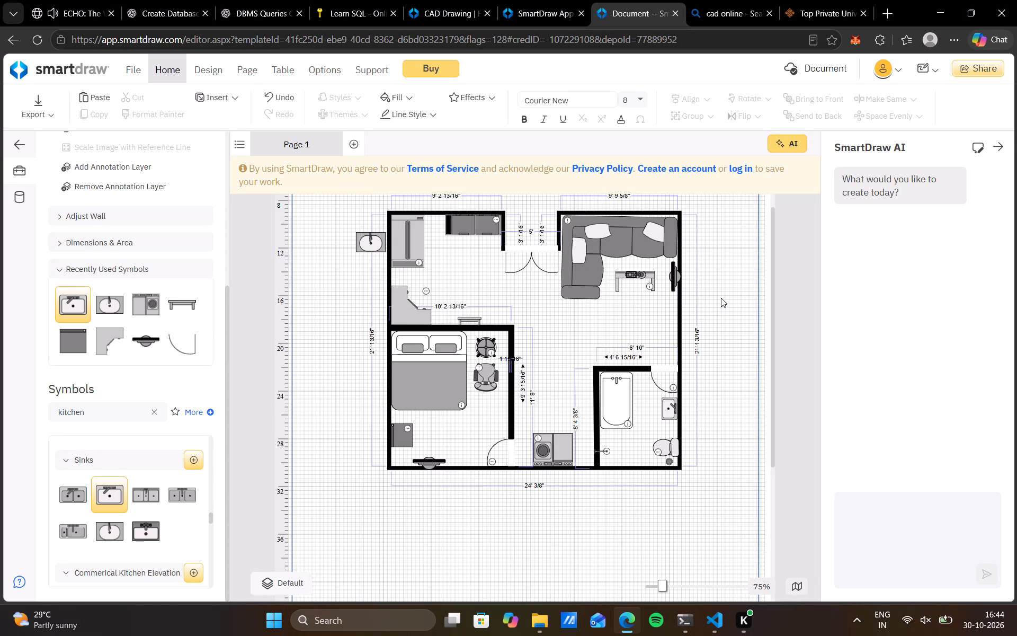
scroll(590, 363, up, 1)
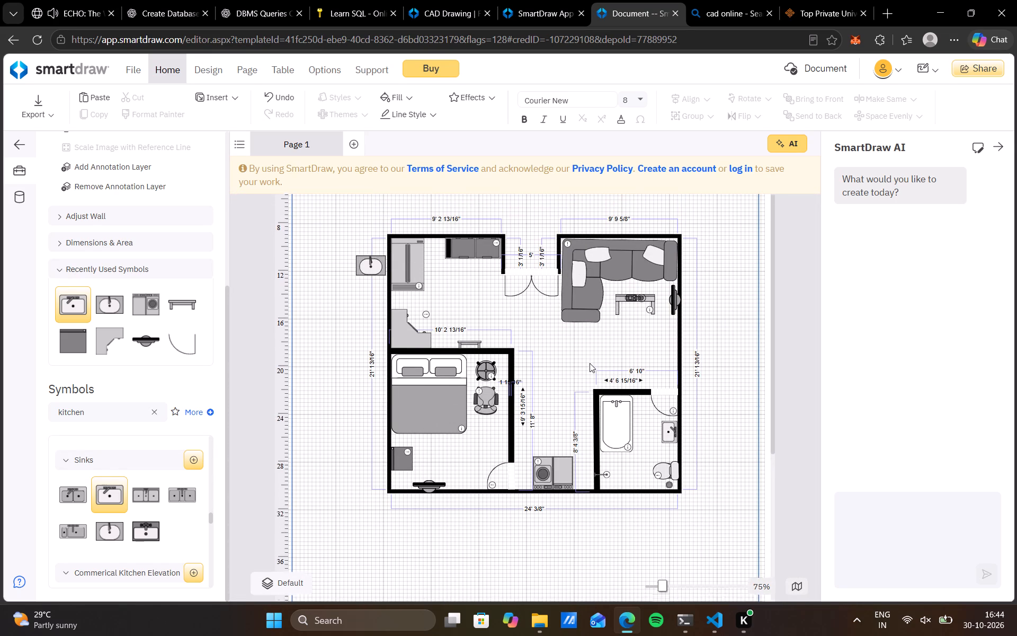
scroll(590, 363, up, 2)
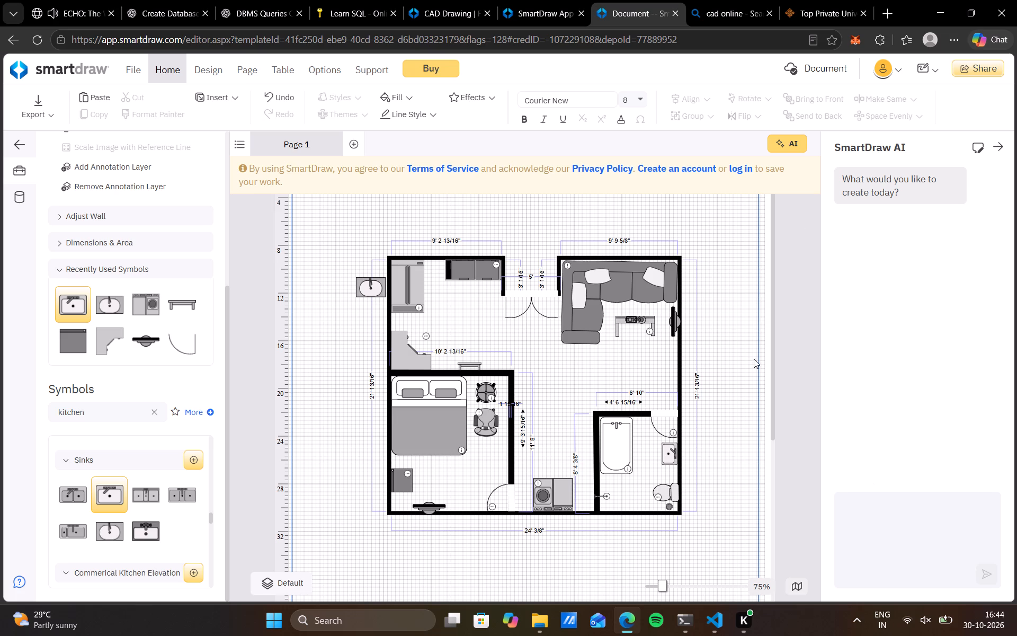
click(663, 586)
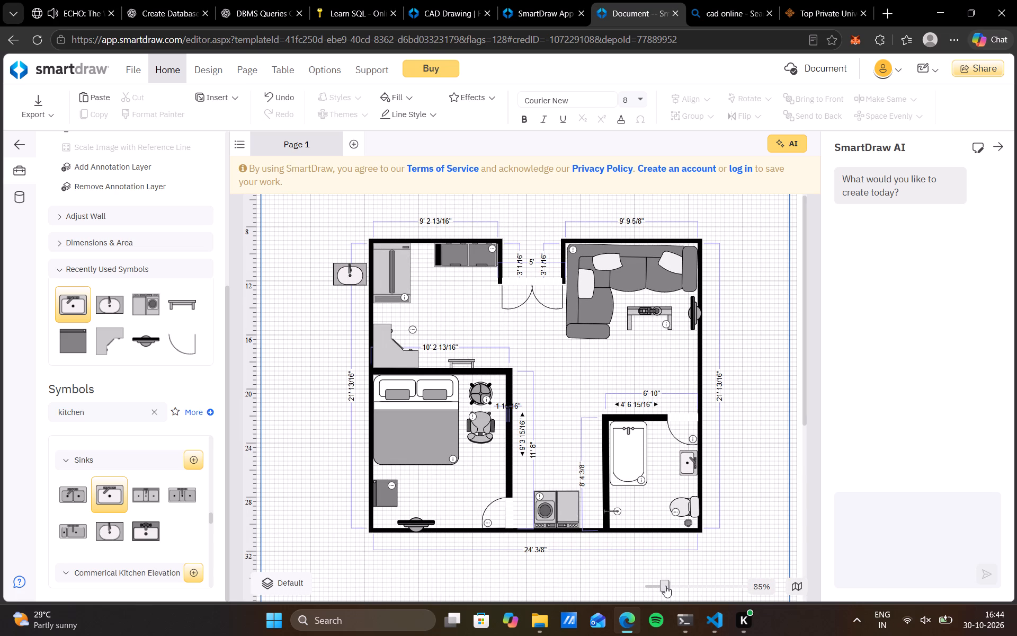
click(477, 428)
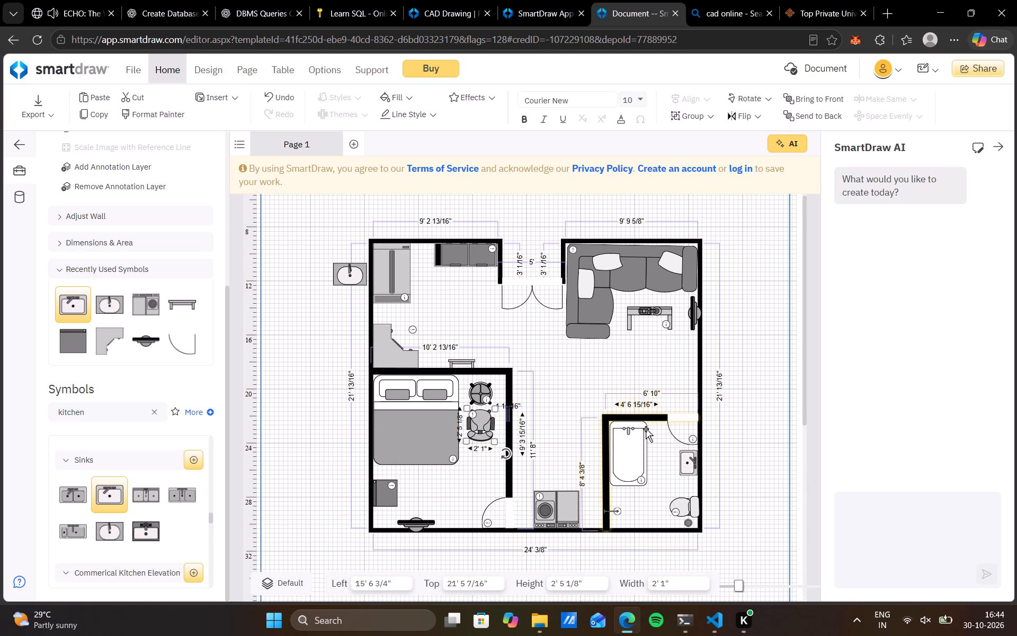
click(739, 382)
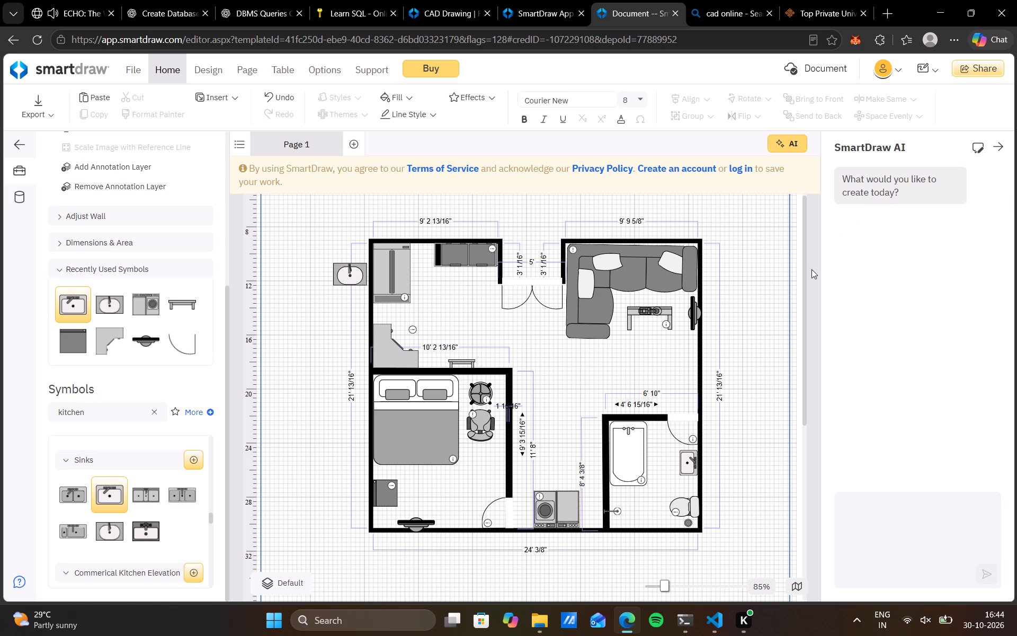
scroll(812, 331, down, 6)
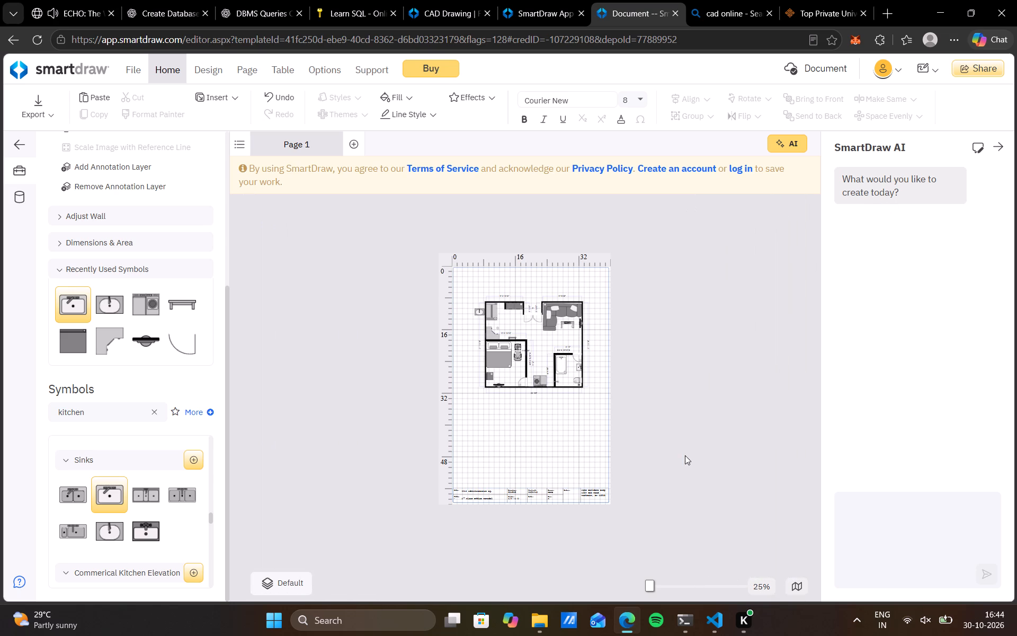
right_click(685, 455)
scroll(685, 455, up, 3)
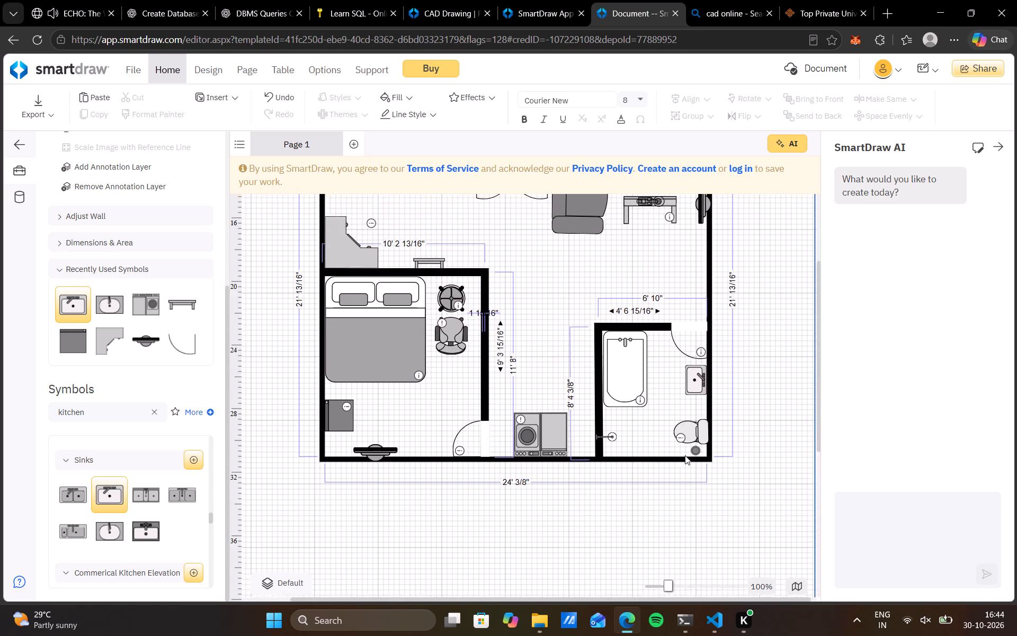
scroll(685, 455, up, 2)
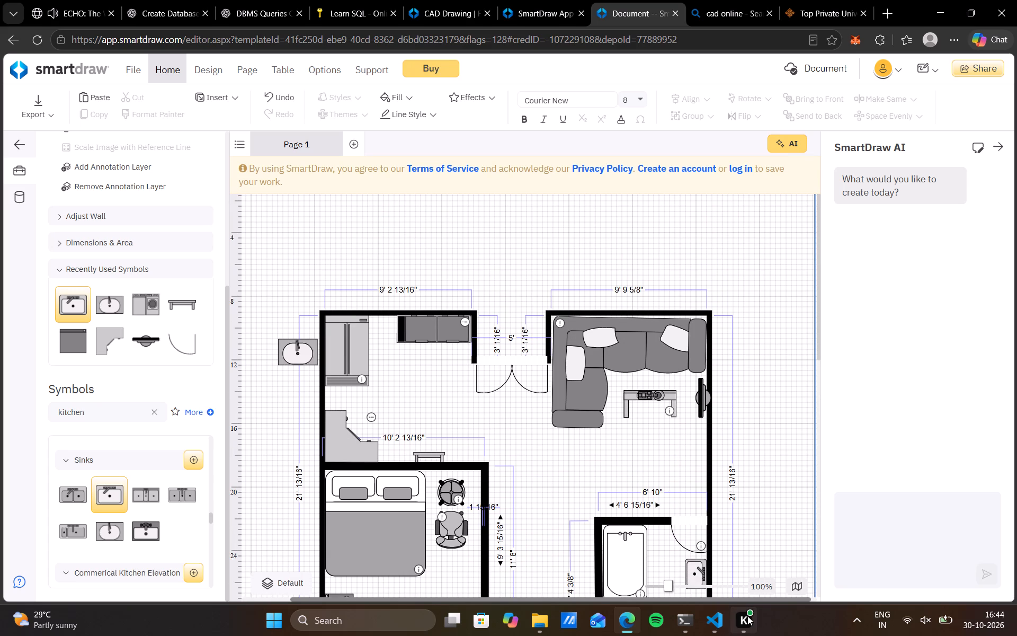